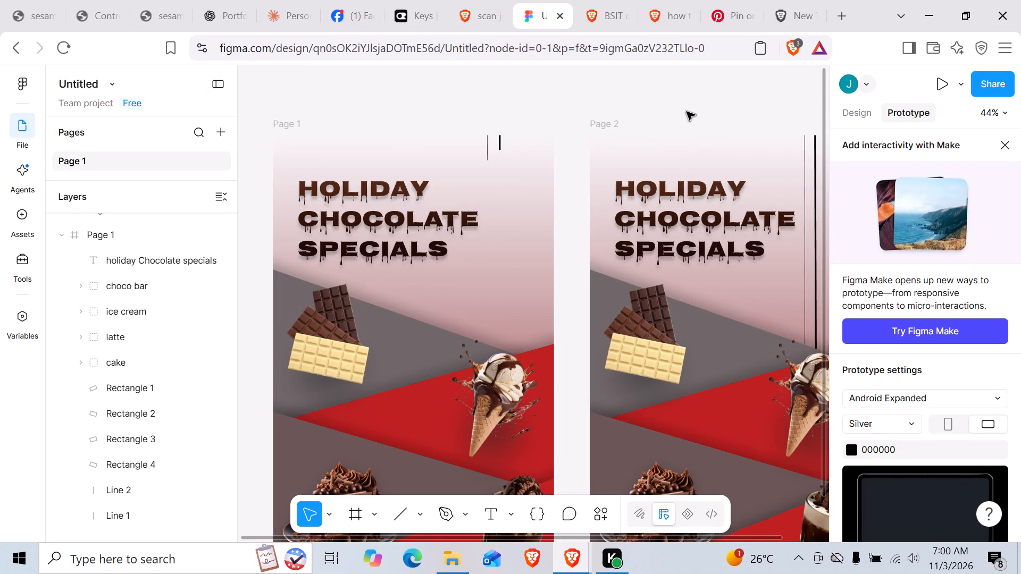
Delete the thin and thick vertical lines from the top of the Page 1 frame.
left_click(487, 156)
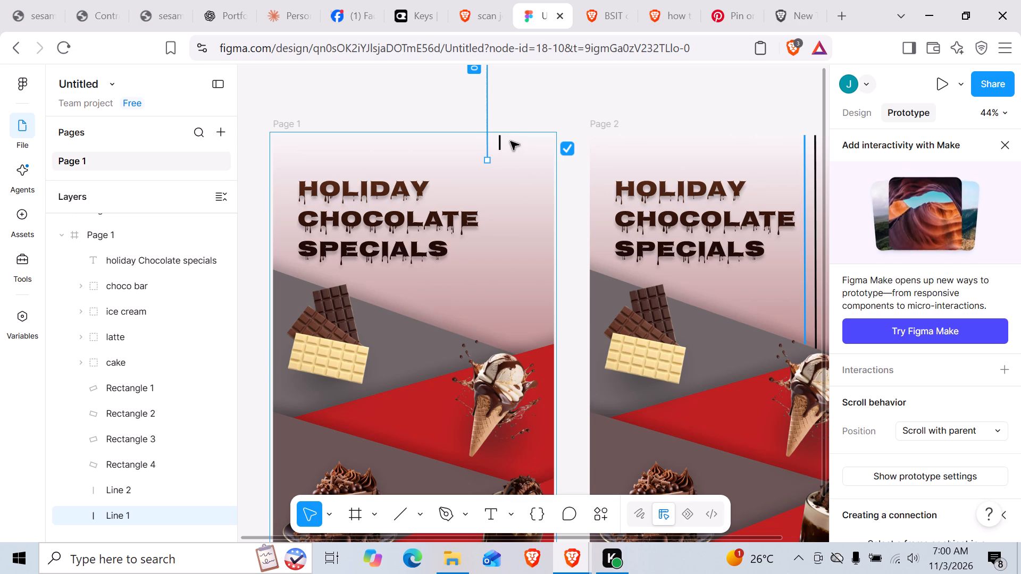
key("BackSpace")
left_click(503, 146)
key("BackSpace")
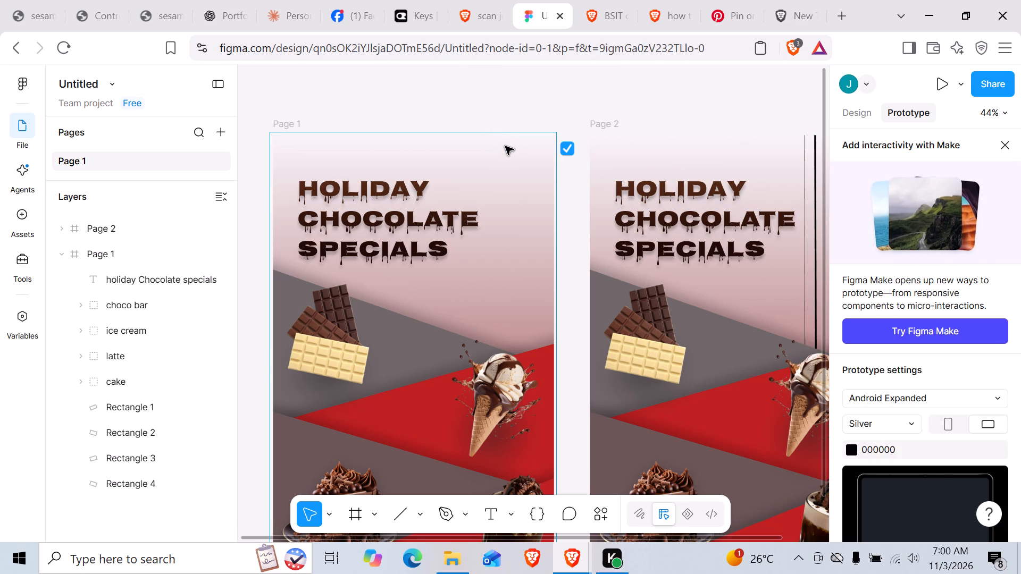
Move the thin and thick vertical lines out of the Page 2 frame onto the empty canvas to its right.
scroll(563, 146, "down", 5, "ctrl")
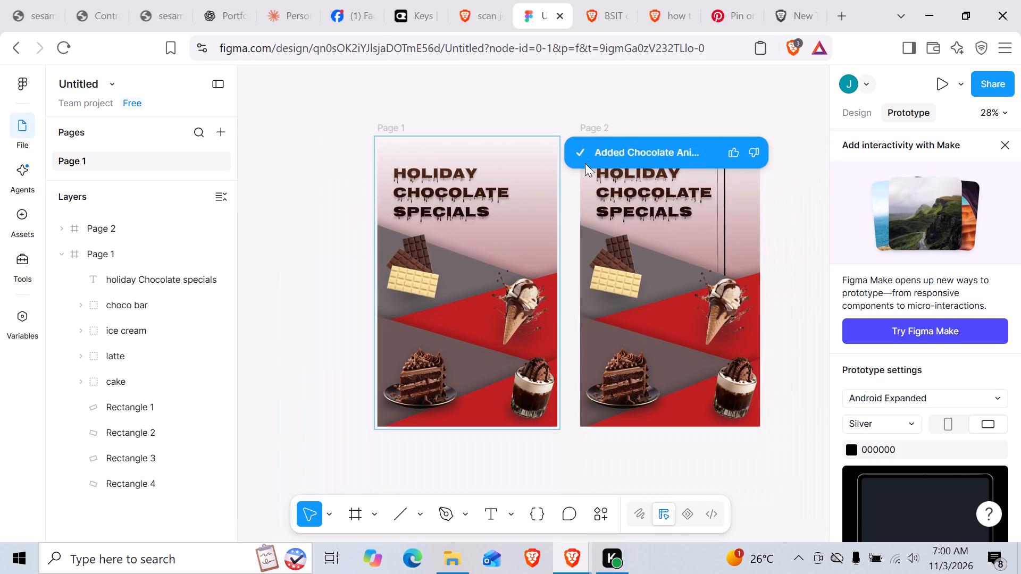
scroll(702, 230, "up", 3)
scroll(716, 261, "left", 1)
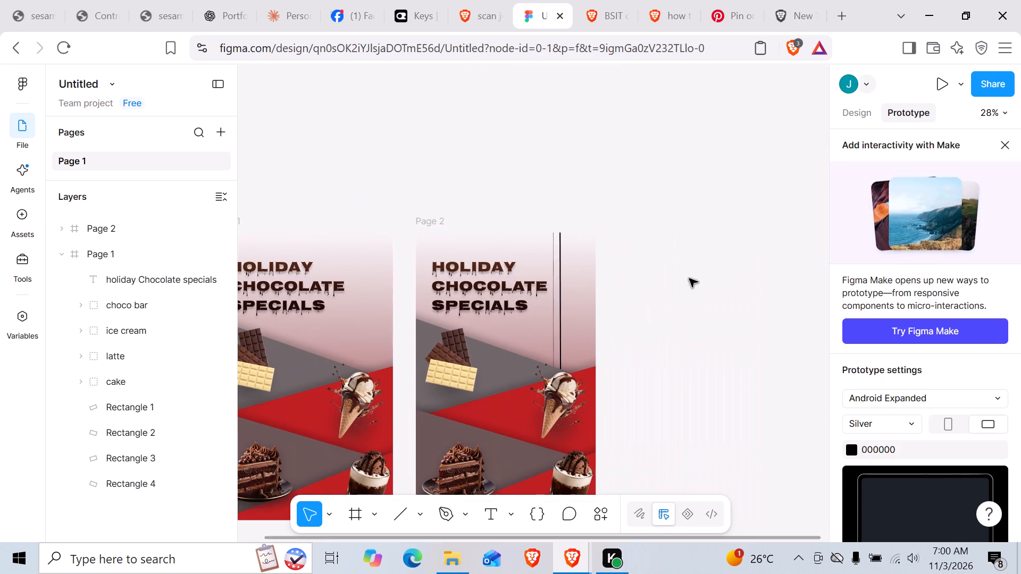
scroll(689, 278, "left", 1)
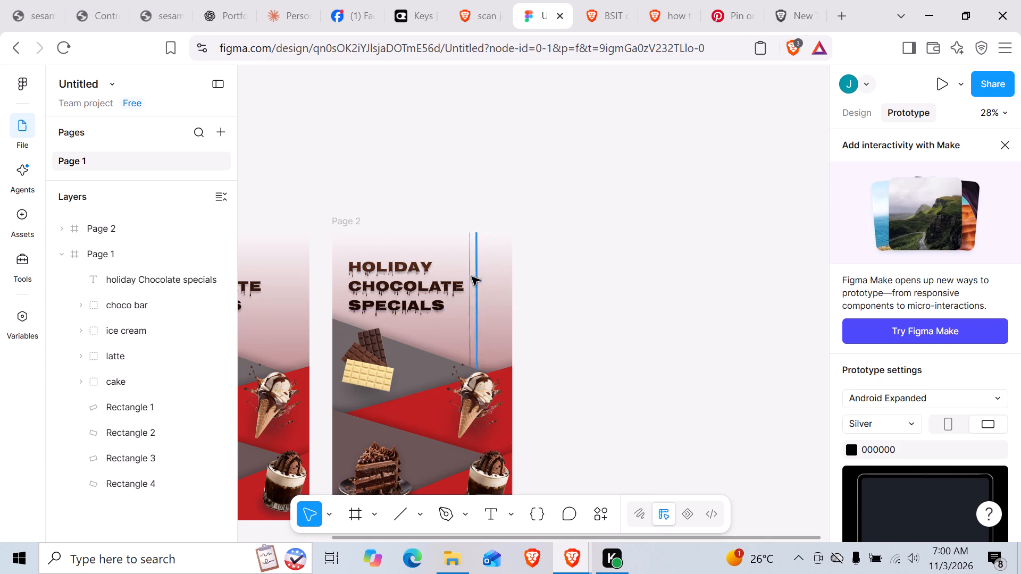
scroll(473, 272, "up", 4, "ctrl")
left_click_drag(470, 271, 599, 265)
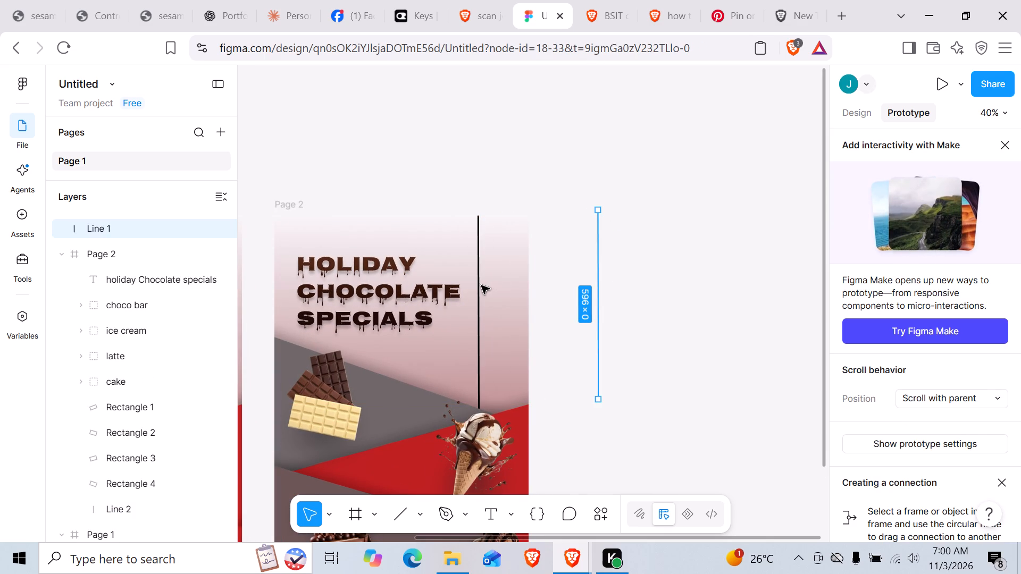
left_click_drag(481, 286, 623, 272)
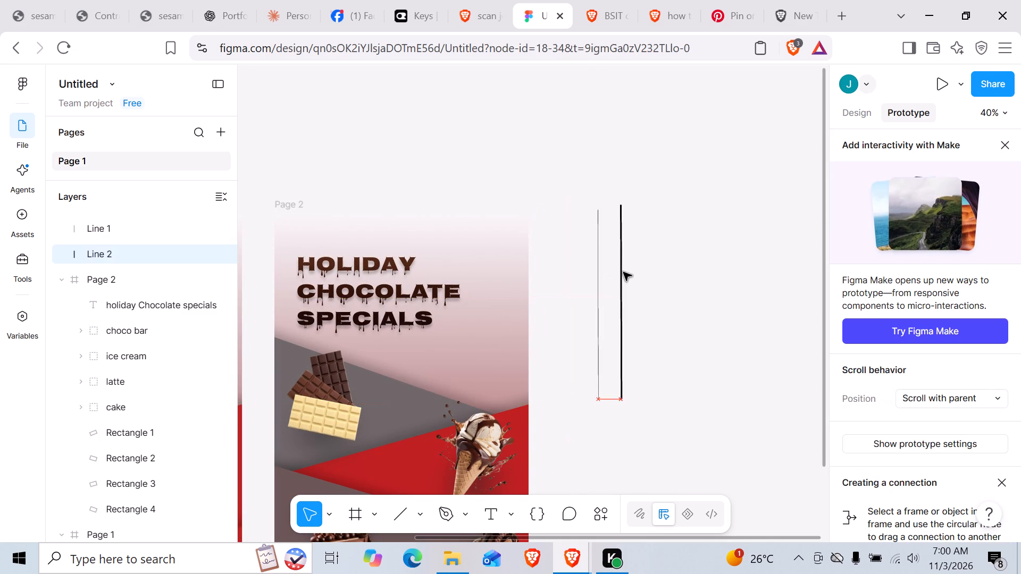
Nudge the thick line closer to the thin line beside the Page 2 frame.
left_click_drag(623, 272, 616, 272)
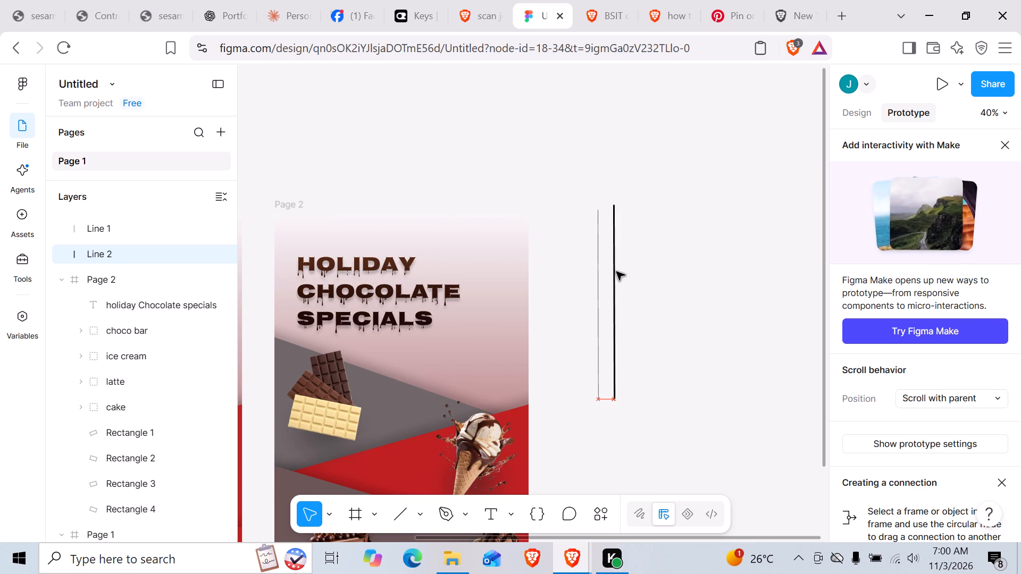
left_click_drag(616, 272, 618, 272)
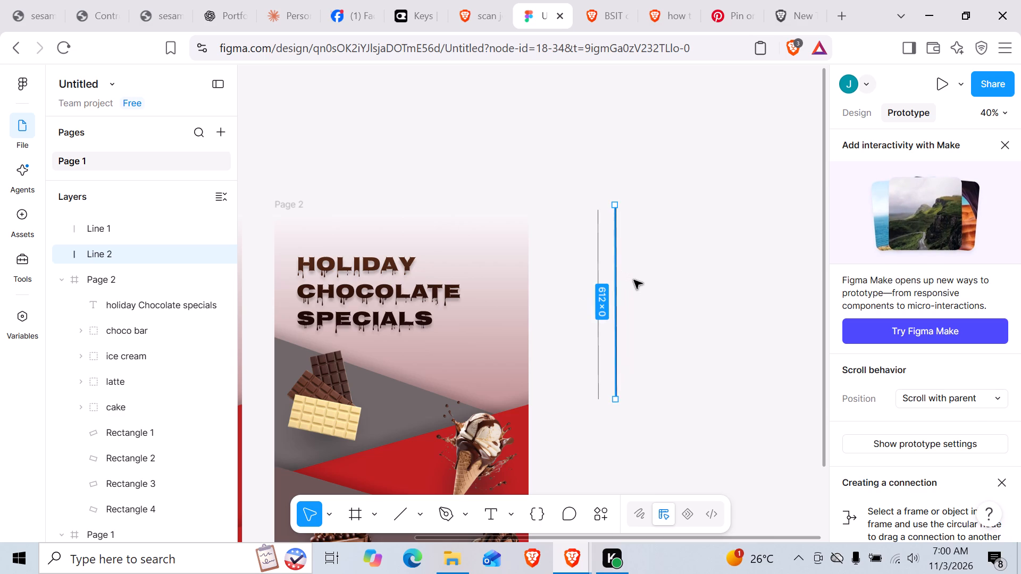
left_click(634, 280)
scroll(641, 274, "up", 6, "ctrl")
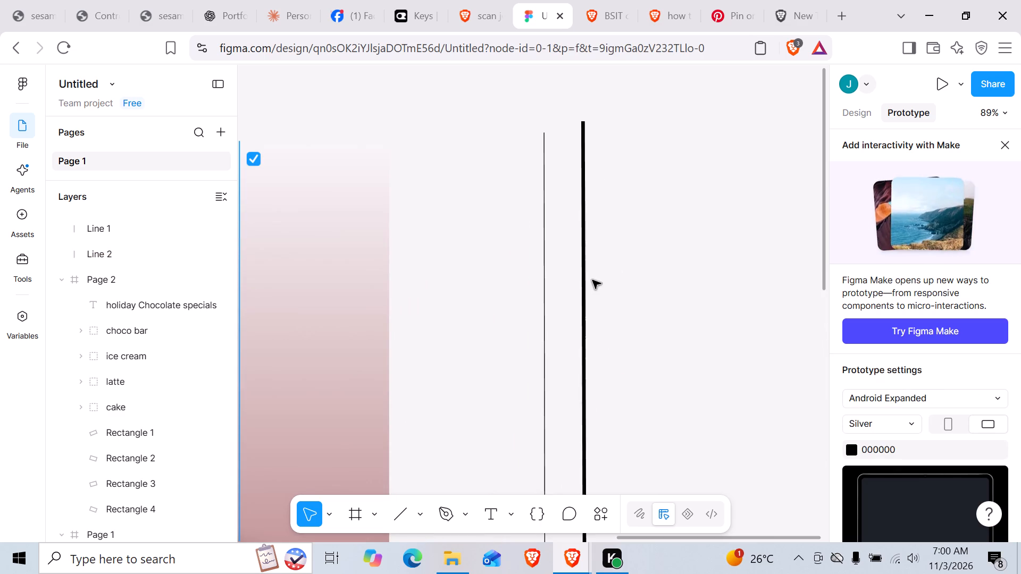
left_click(587, 283)
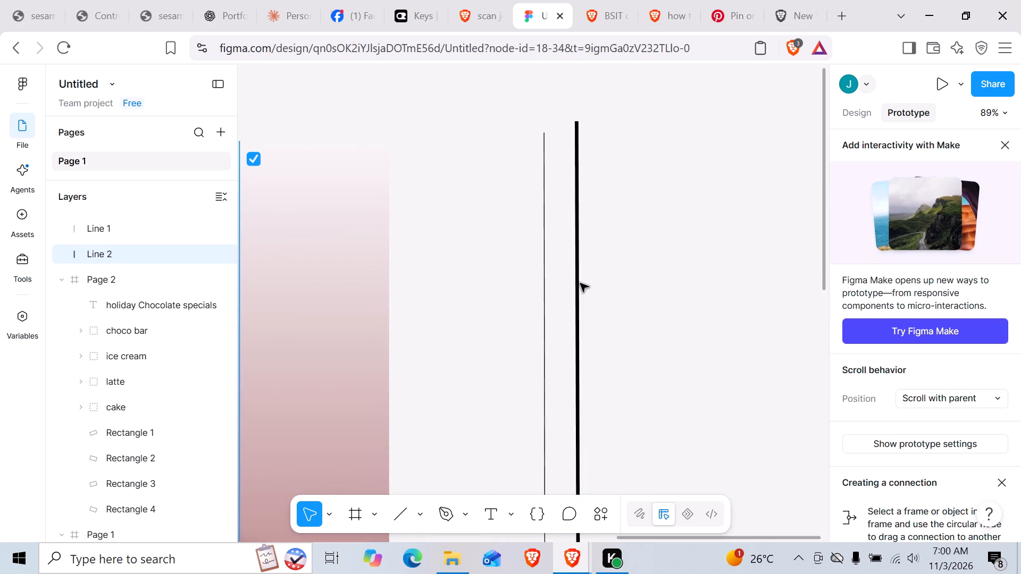
left_click(667, 288)
scroll(666, 287, "down", 8, "ctrl")
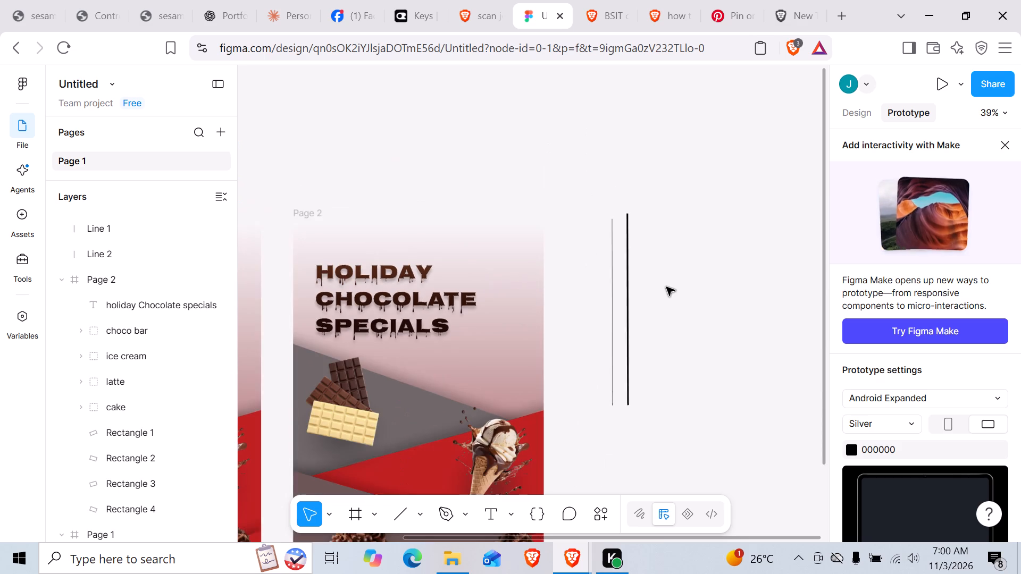
Set the stroke weight of the thin line beside Page 2 to 2.
scroll(666, 287, "up", 9, "ctrl")
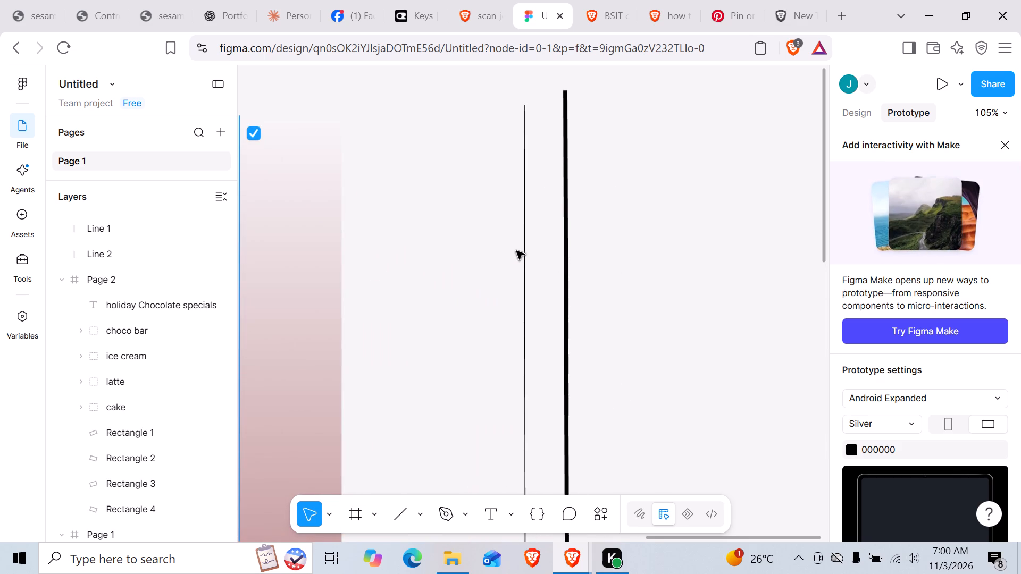
left_click(526, 254)
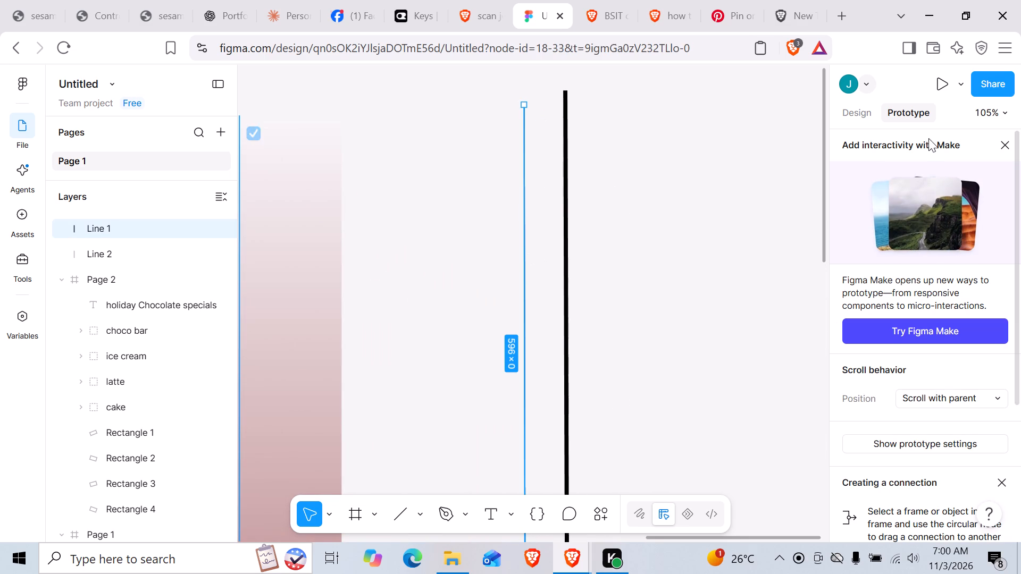
left_click(861, 105)
scroll(861, 106, "up", 1)
scroll(902, 335, "down", 4)
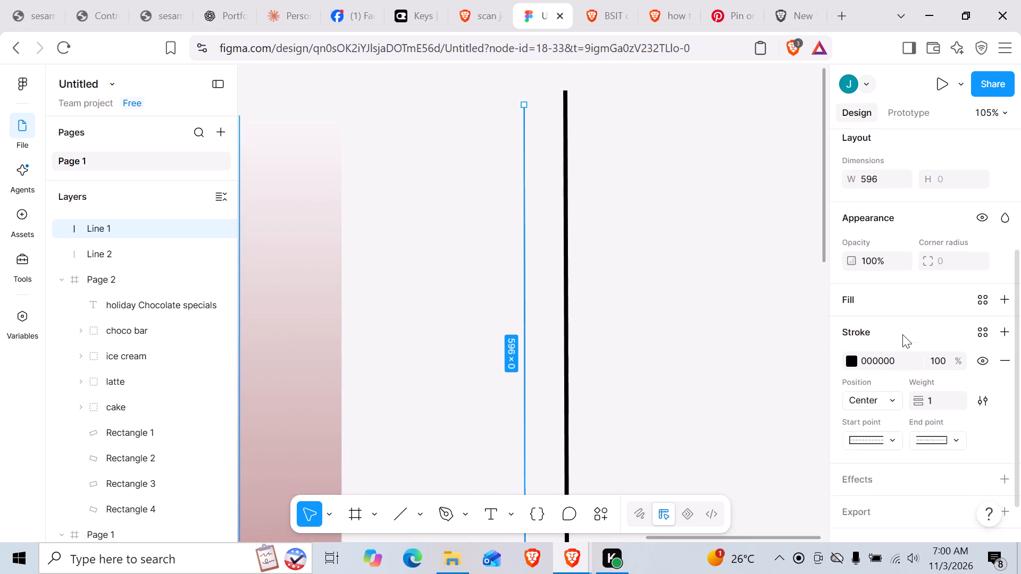
left_click(942, 374)
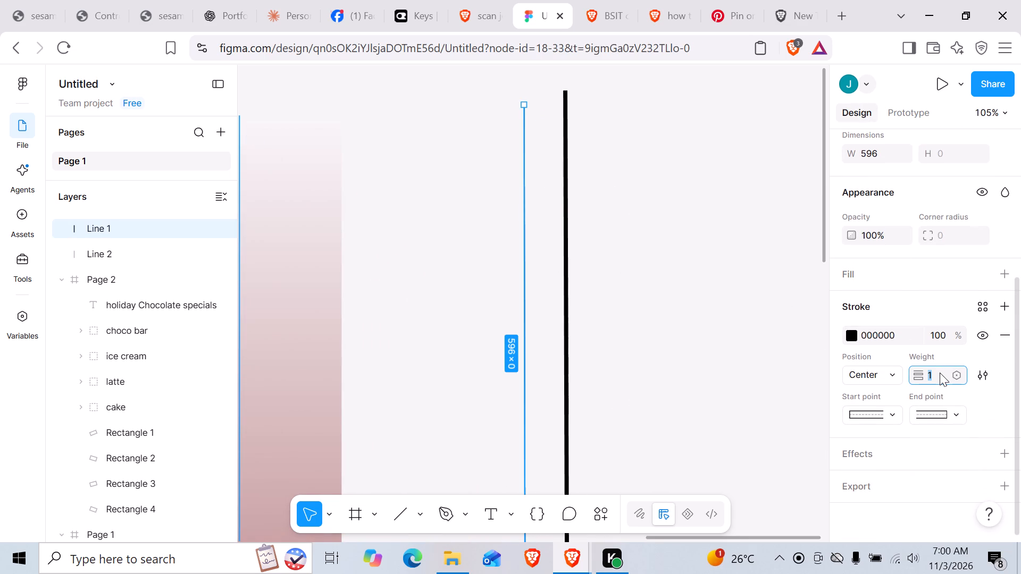
key("BackSpace")
key("2")
key("Return")
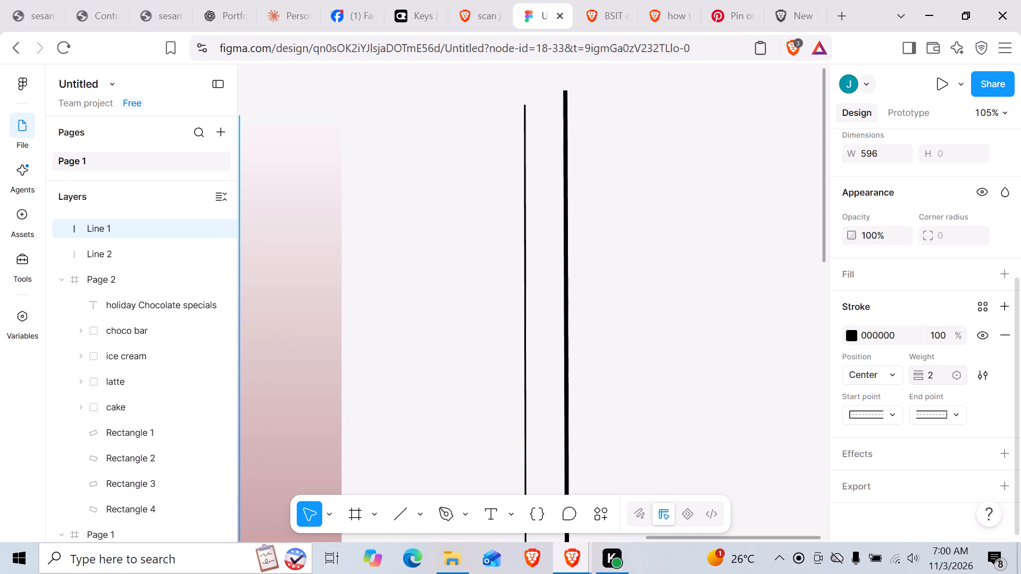
left_click(715, 411)
Extend the thin line's upper end level with the thick line's top, making it about 613 long.
scroll(706, 407, "down", 7, "ctrl")
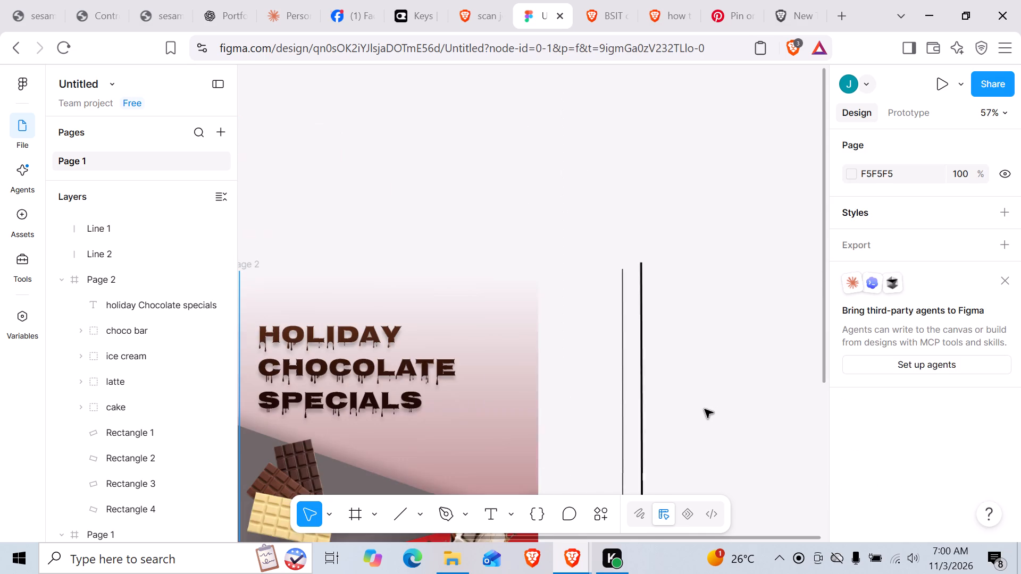
scroll(700, 409, "up", 2)
scroll(700, 409, "down", 3)
left_click(622, 328)
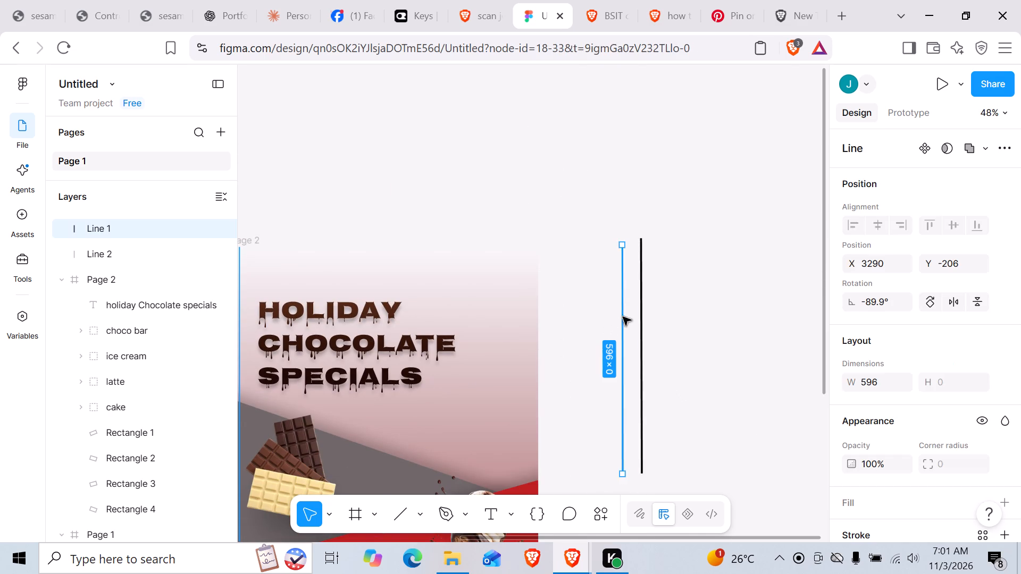
left_click(622, 244)
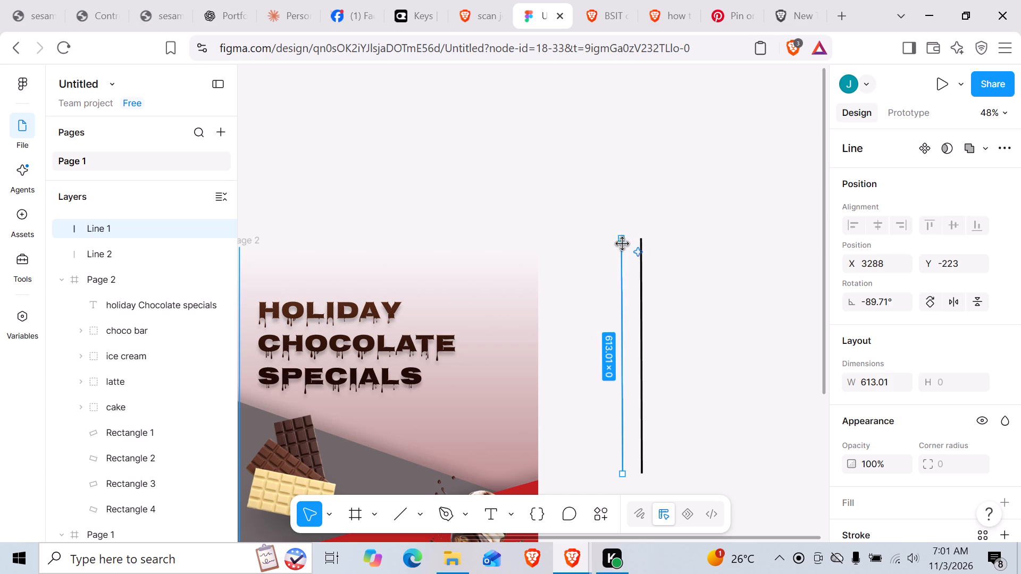
left_click(705, 276)
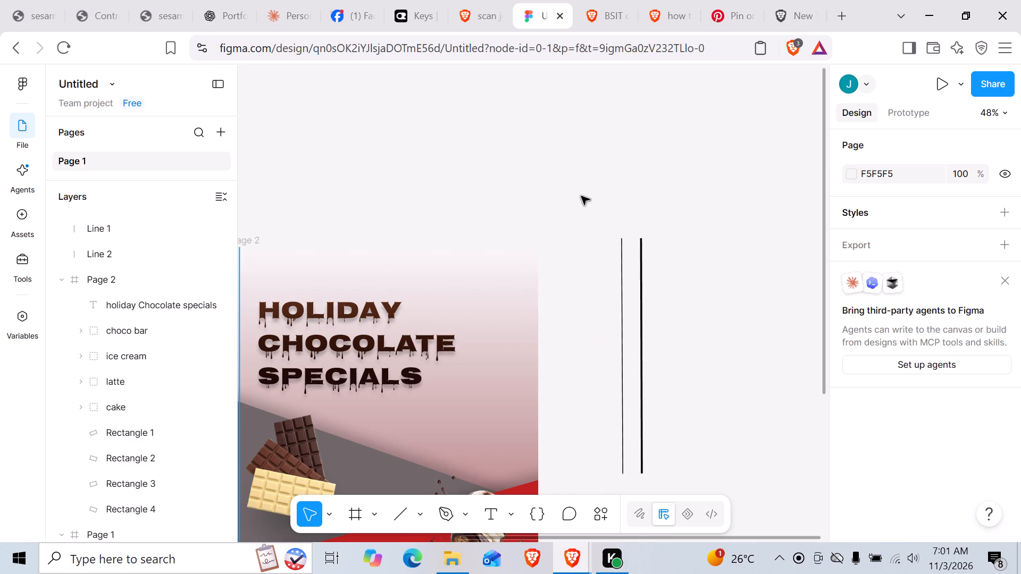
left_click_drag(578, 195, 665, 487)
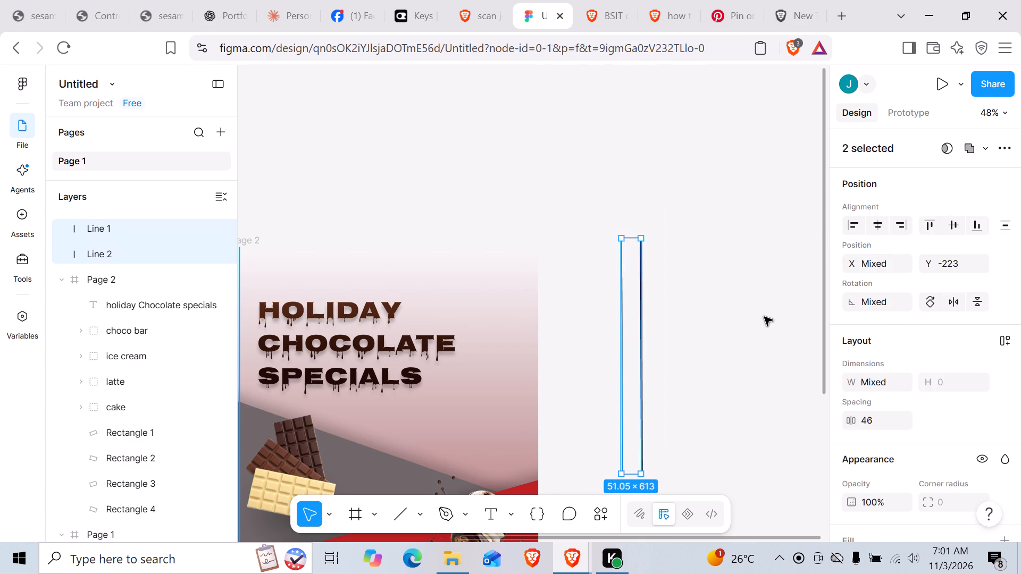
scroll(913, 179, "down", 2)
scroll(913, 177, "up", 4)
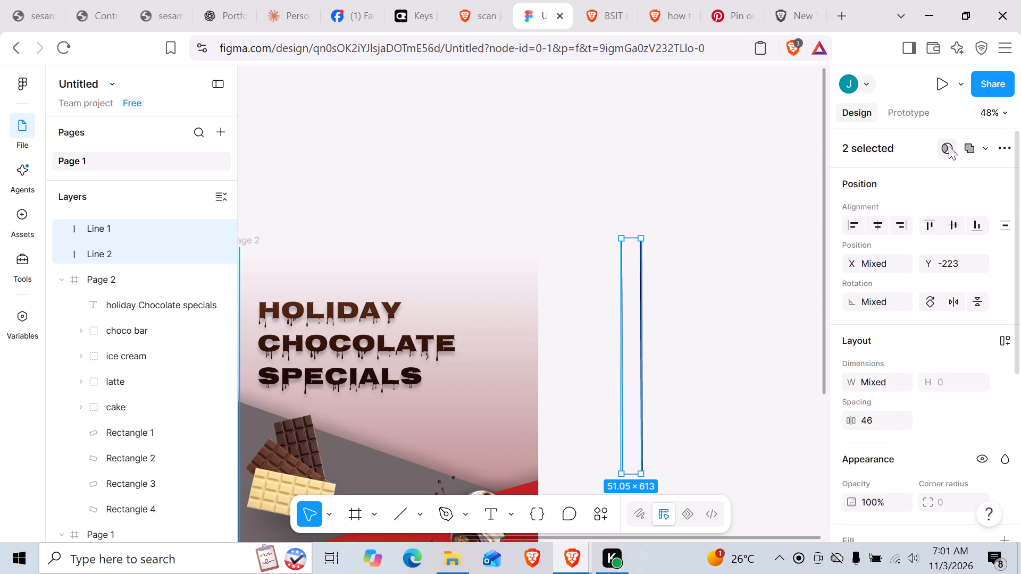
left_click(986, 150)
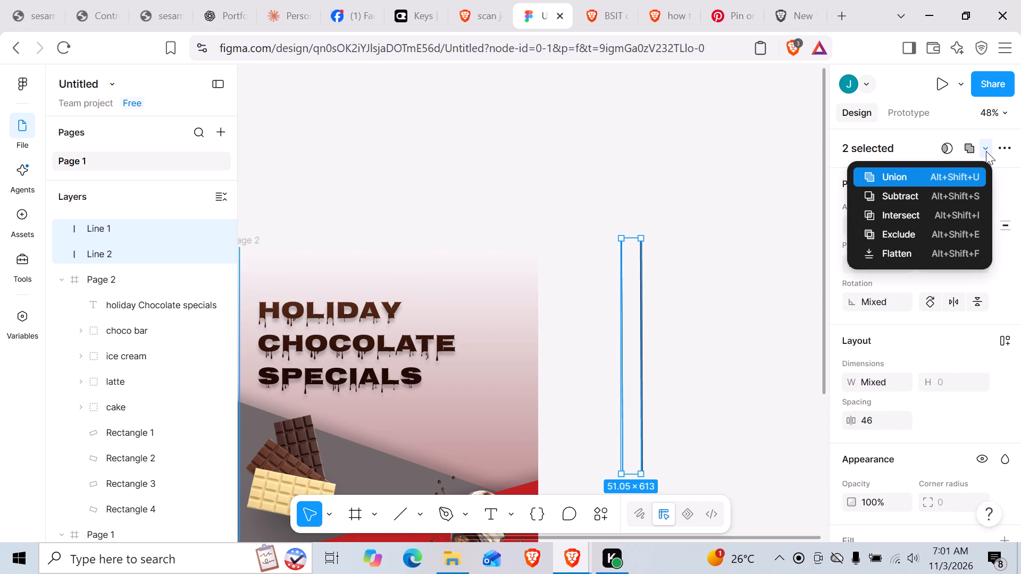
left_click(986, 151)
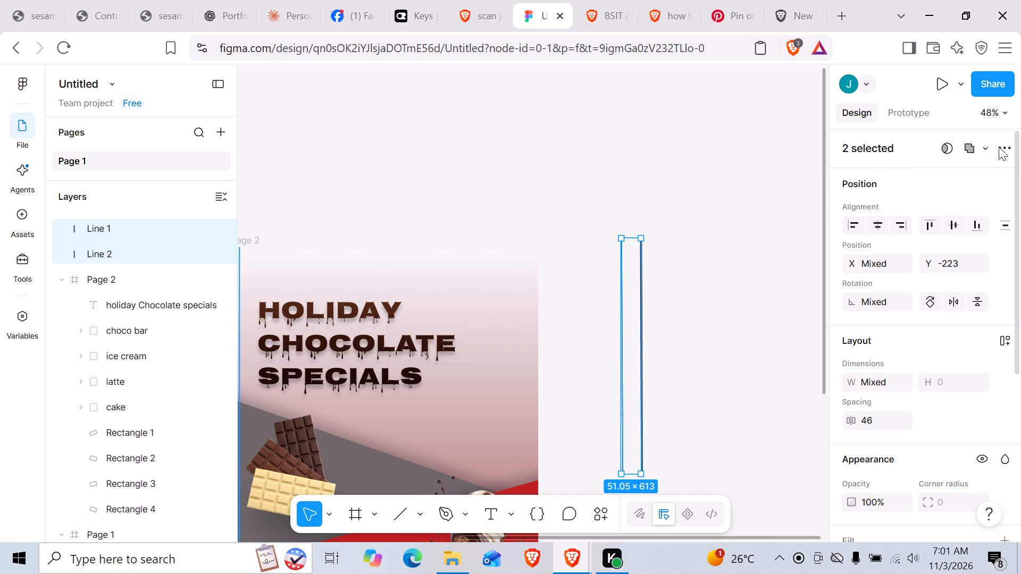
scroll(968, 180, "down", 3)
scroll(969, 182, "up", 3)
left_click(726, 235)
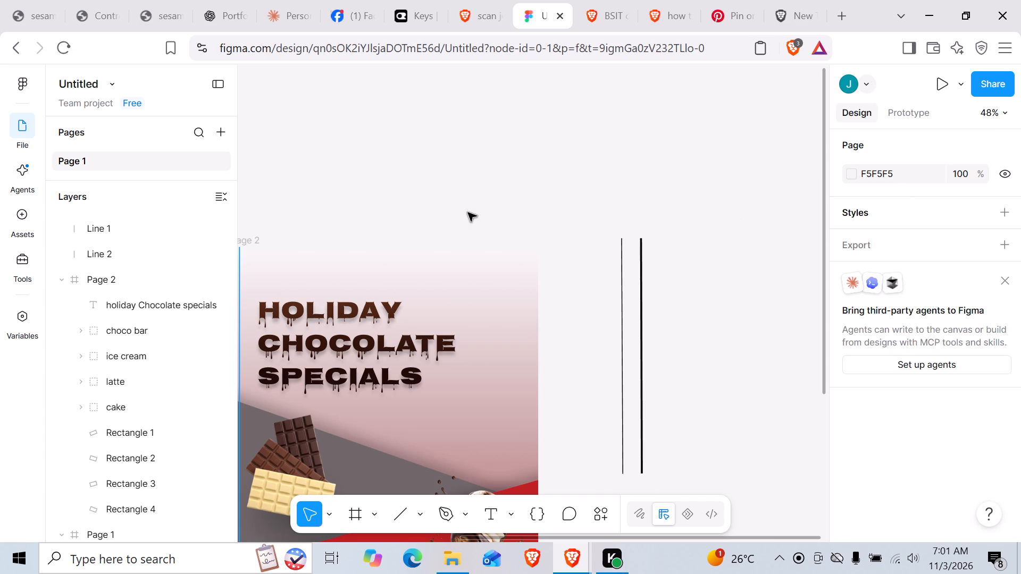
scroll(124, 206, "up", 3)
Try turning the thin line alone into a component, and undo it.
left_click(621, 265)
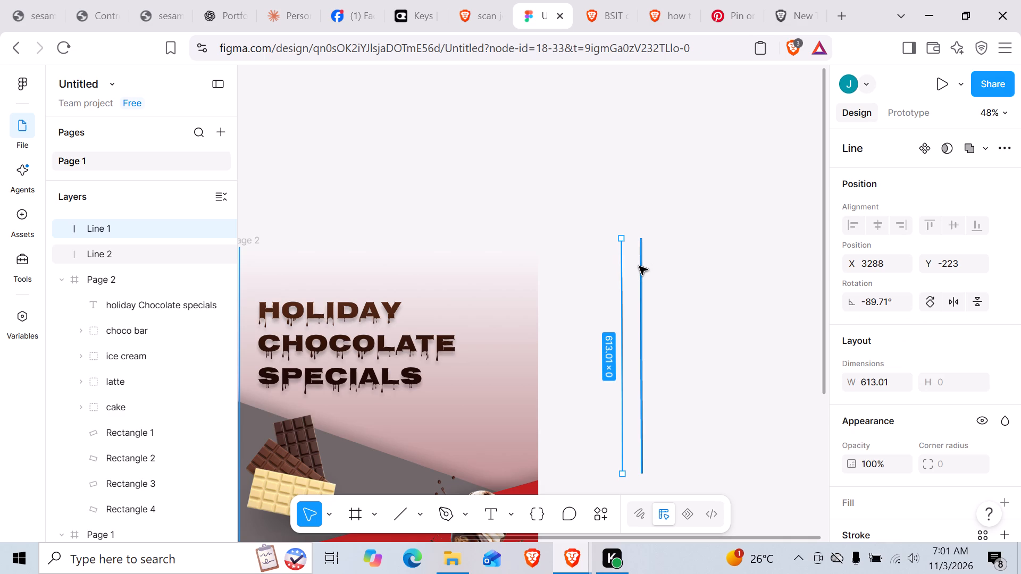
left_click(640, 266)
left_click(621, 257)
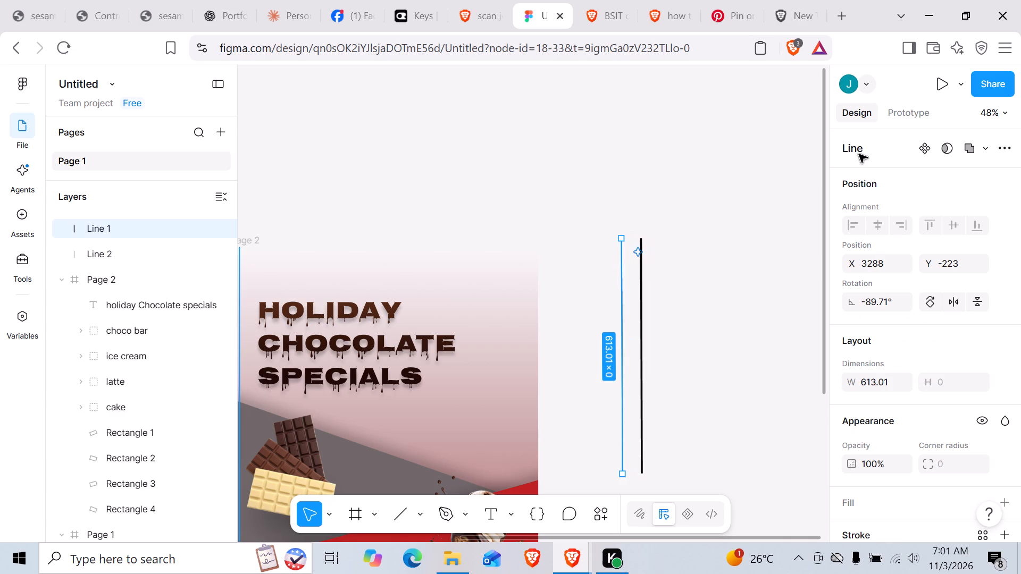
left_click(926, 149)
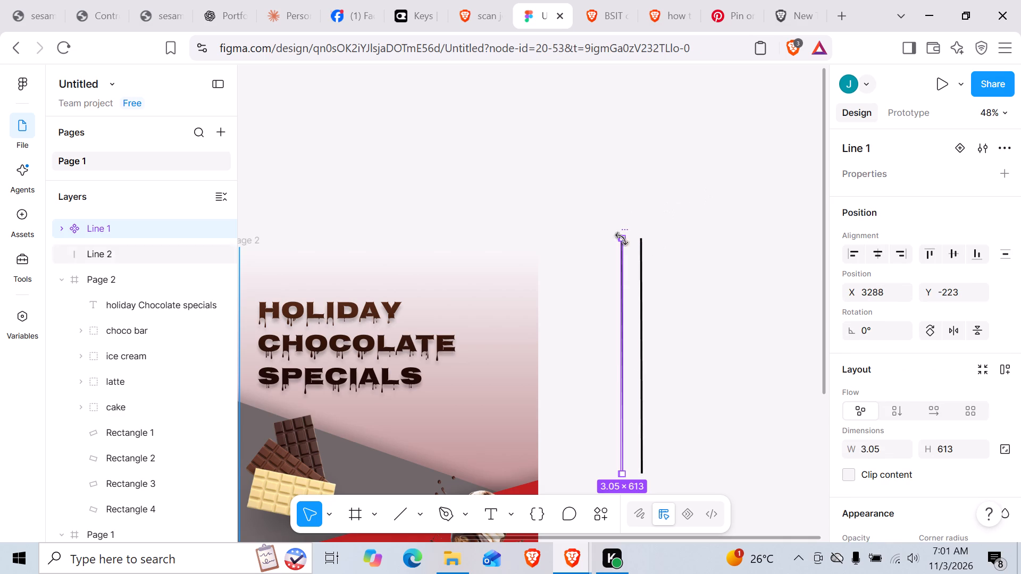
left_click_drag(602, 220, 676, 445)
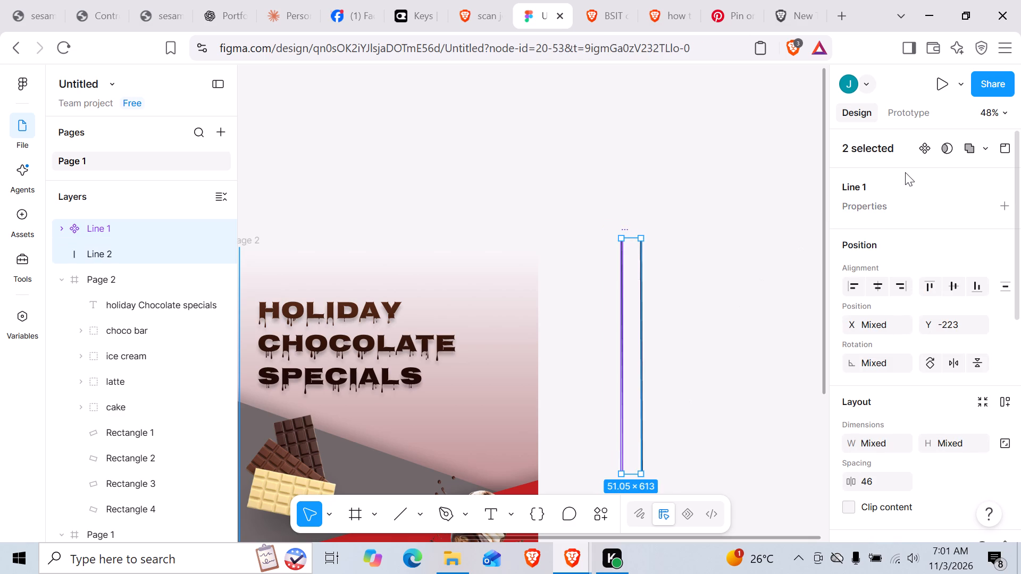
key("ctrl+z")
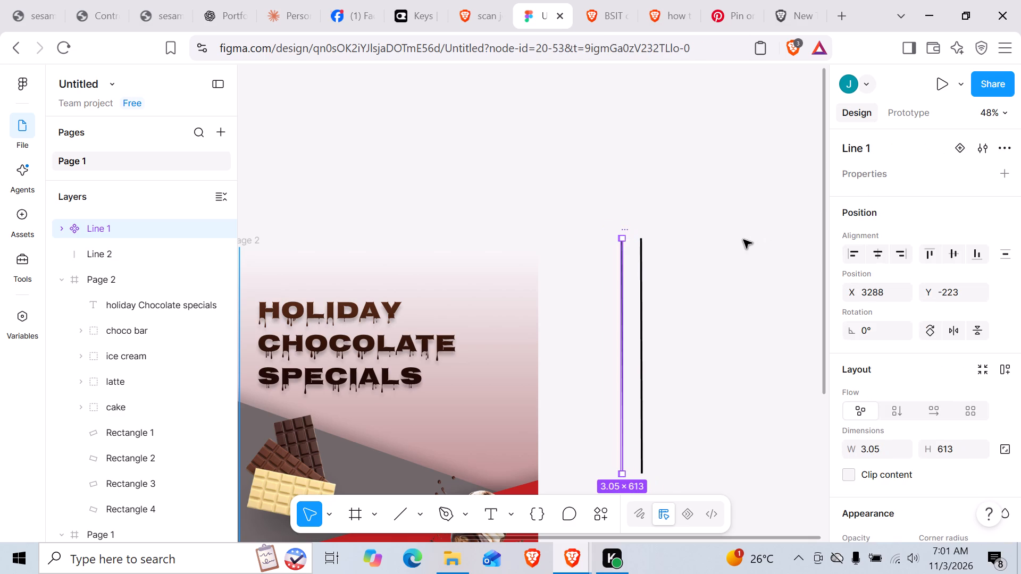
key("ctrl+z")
Create a single component from both vertical lines beside the Page 2 frame.
left_click_drag(585, 181, 695, 441)
left_click(1004, 148)
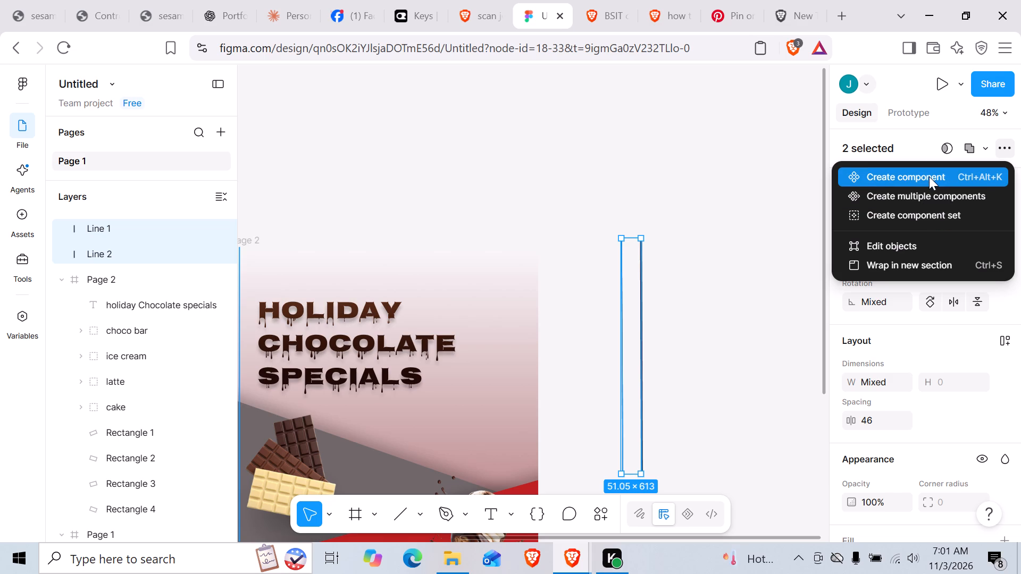
left_click(929, 176)
scroll(725, 330, "down", 1)
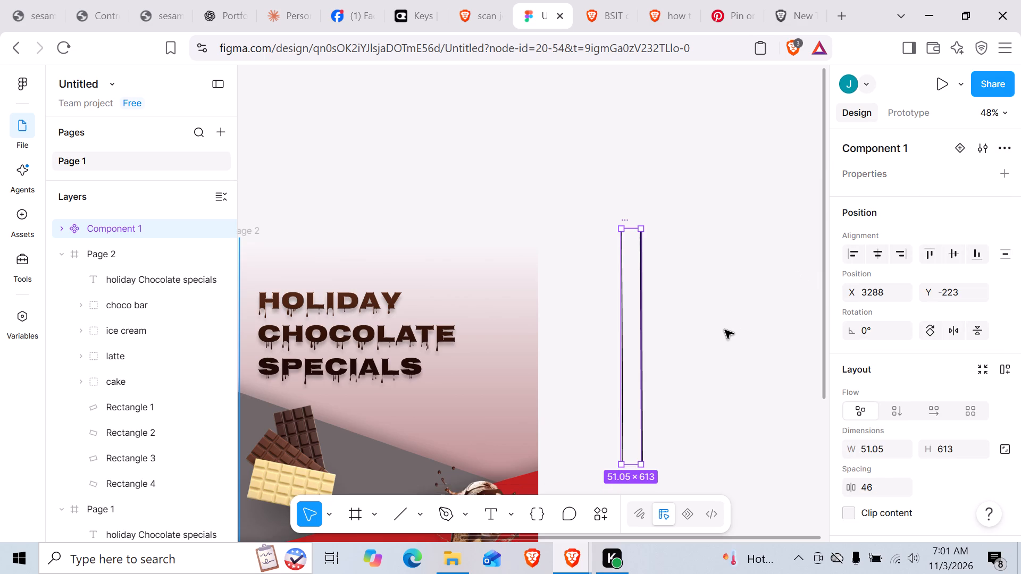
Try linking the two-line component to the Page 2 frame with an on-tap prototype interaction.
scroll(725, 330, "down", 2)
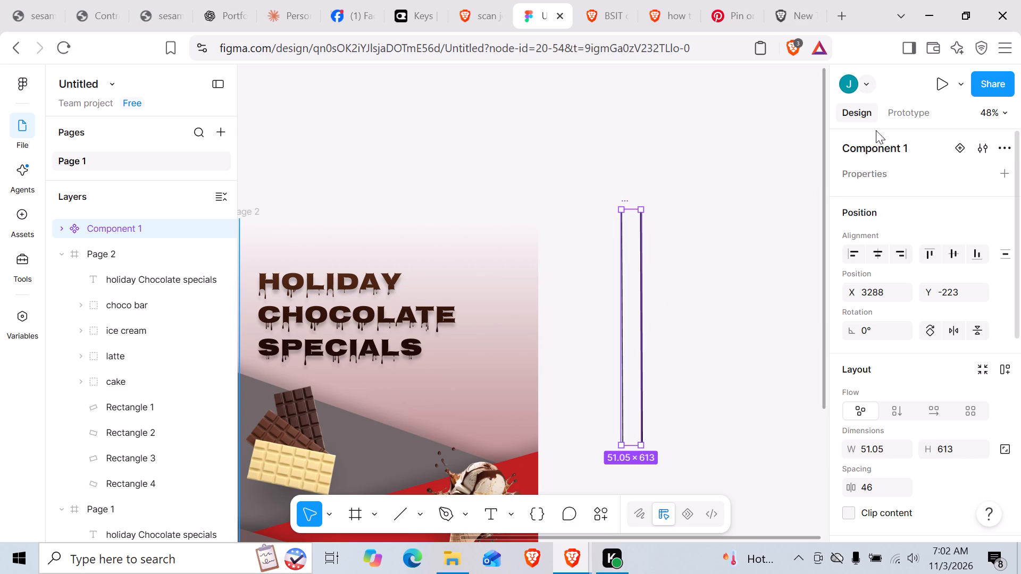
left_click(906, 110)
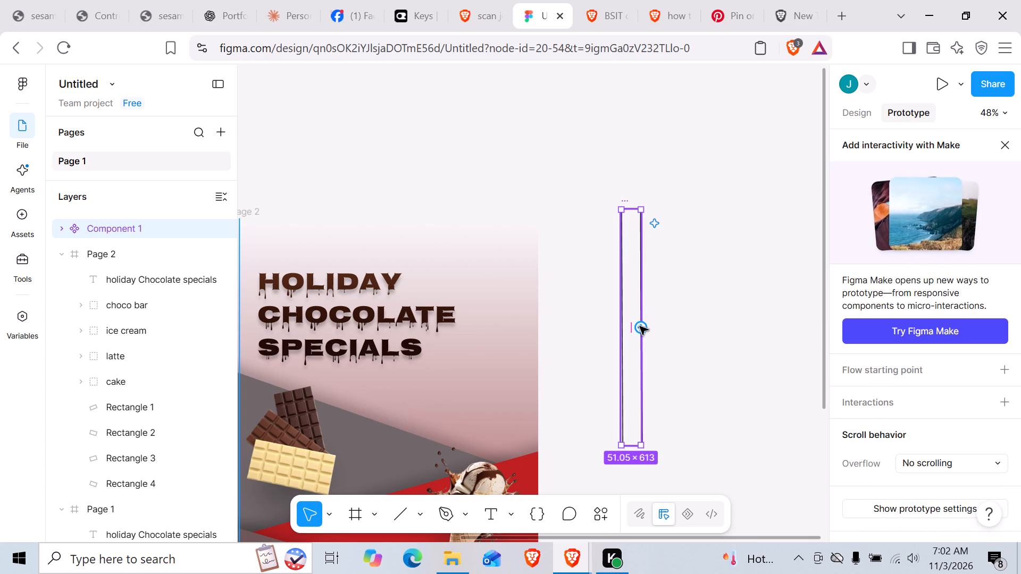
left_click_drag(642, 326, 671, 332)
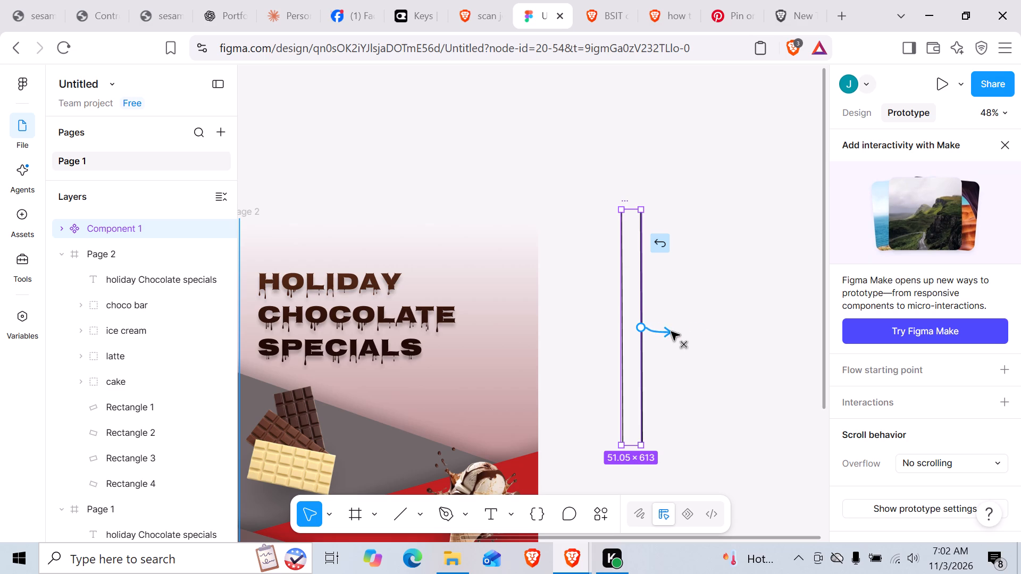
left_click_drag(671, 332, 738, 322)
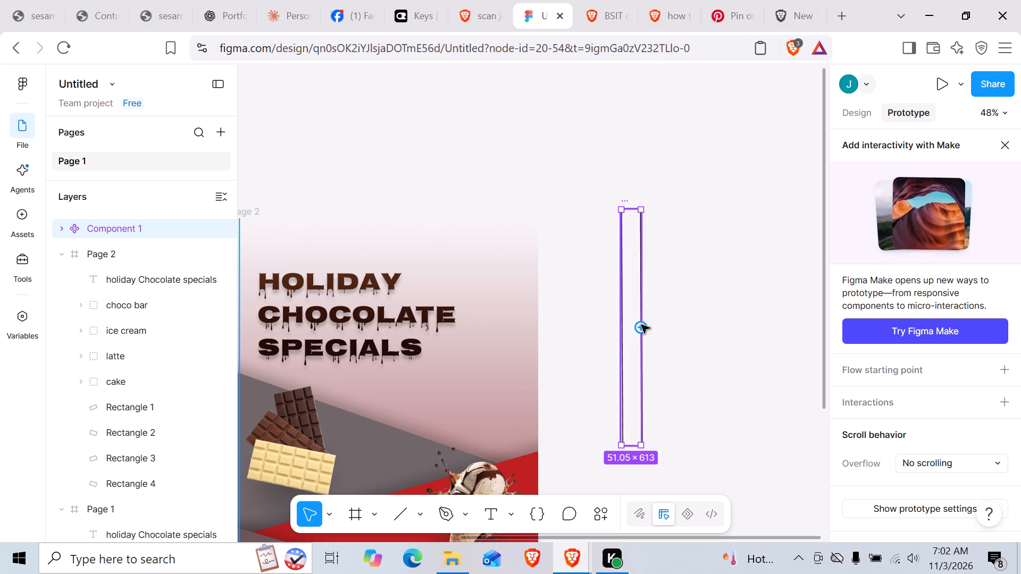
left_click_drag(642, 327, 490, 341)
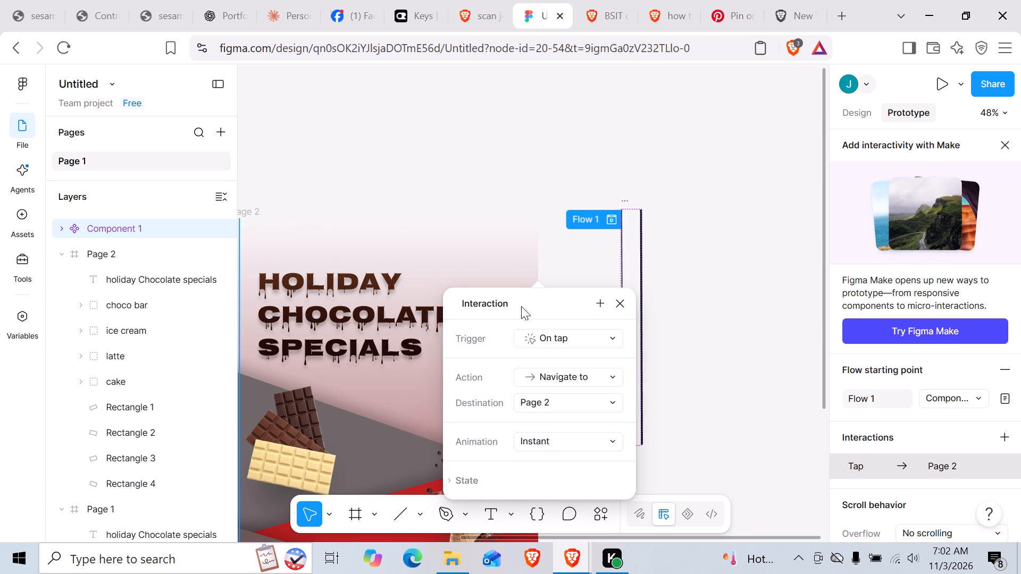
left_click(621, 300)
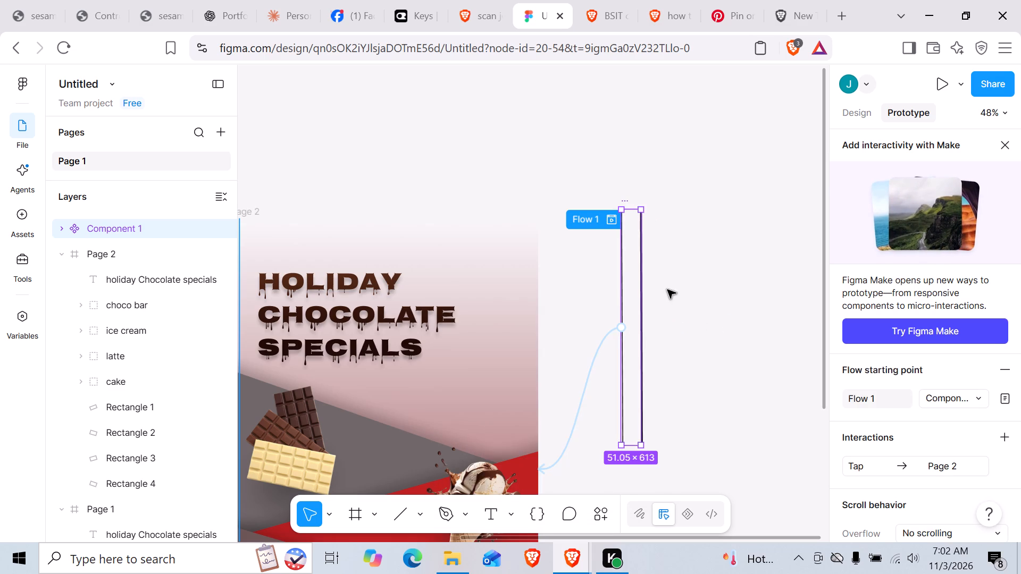
Undo the prototype link and the component creation, returning the pair to two separate lines.
key("ctrl+z")
key("ctrl+z")
key("ctrl+z")
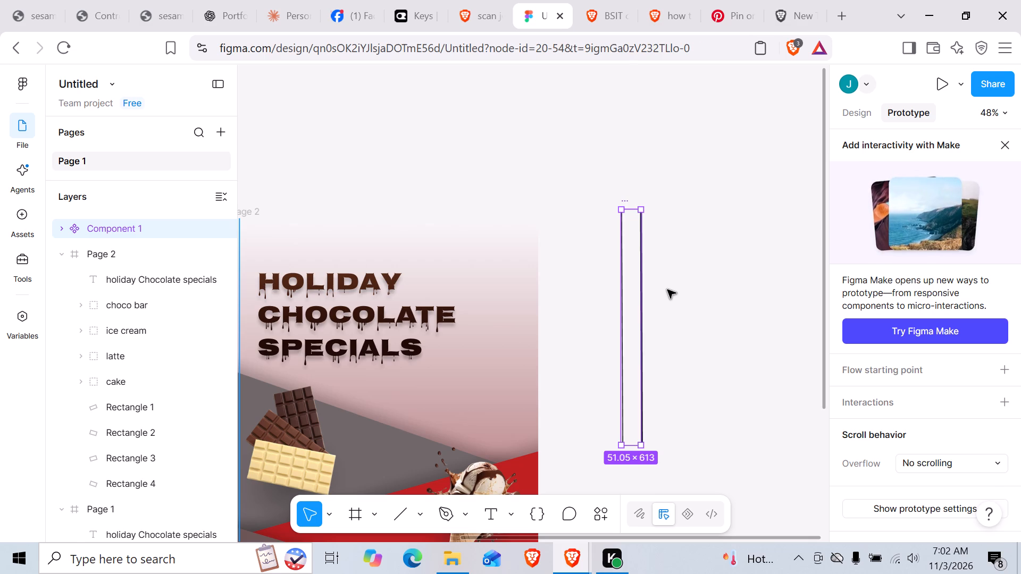
left_click(671, 290)
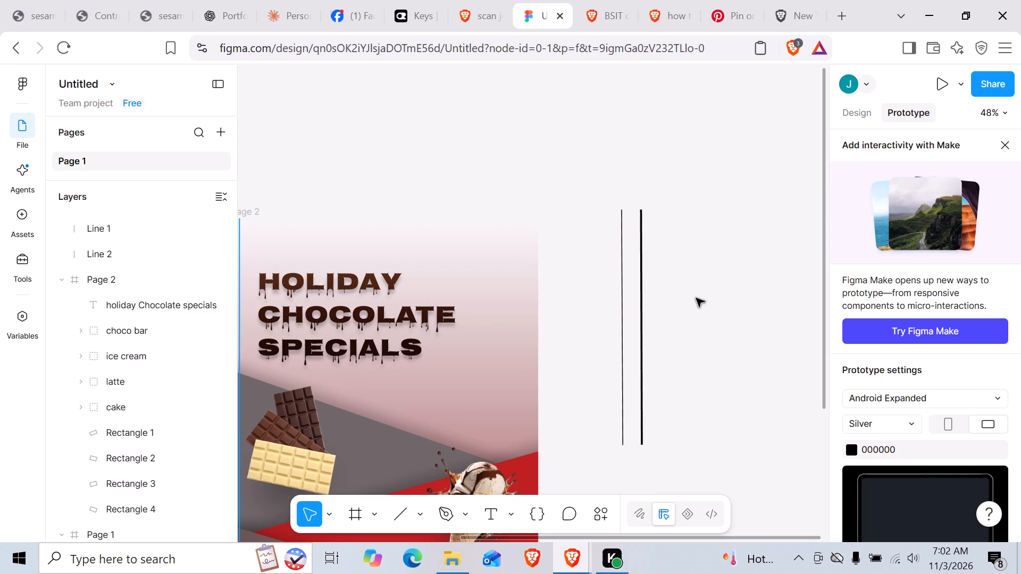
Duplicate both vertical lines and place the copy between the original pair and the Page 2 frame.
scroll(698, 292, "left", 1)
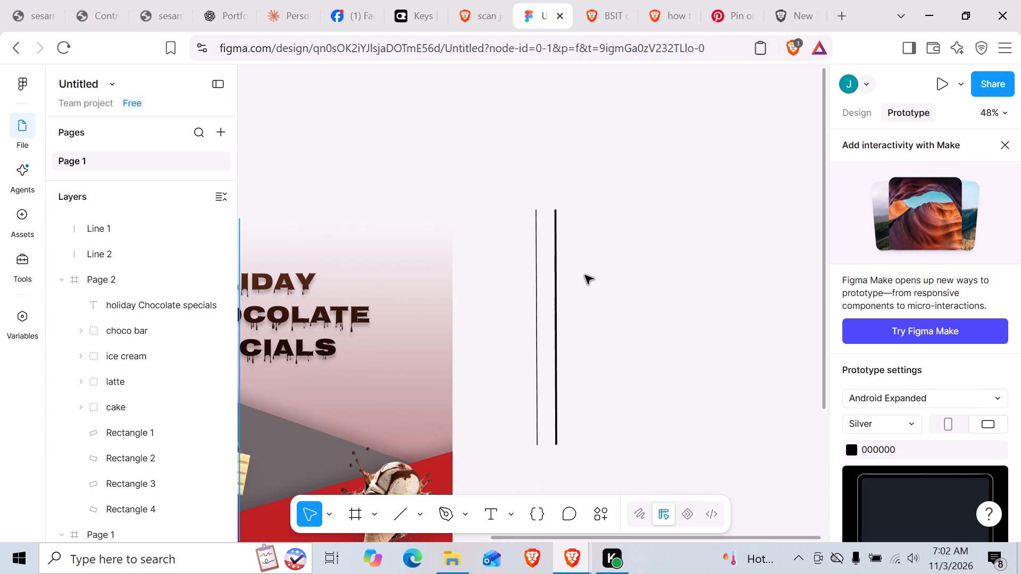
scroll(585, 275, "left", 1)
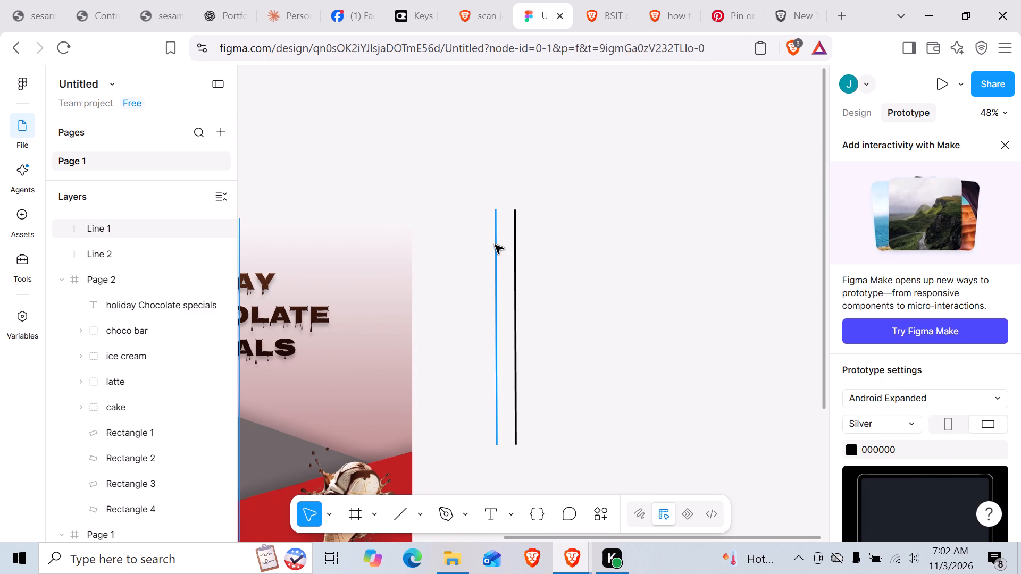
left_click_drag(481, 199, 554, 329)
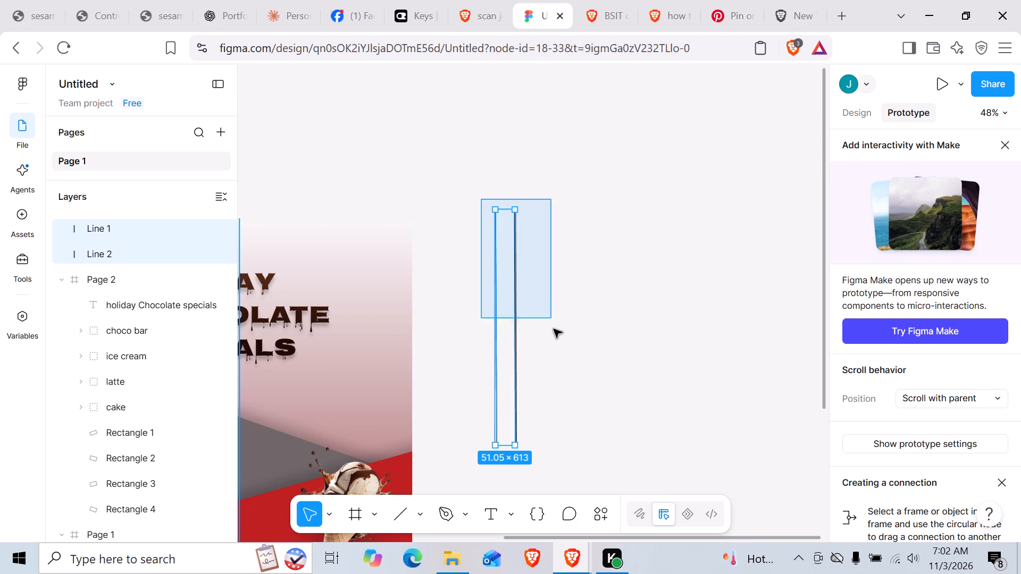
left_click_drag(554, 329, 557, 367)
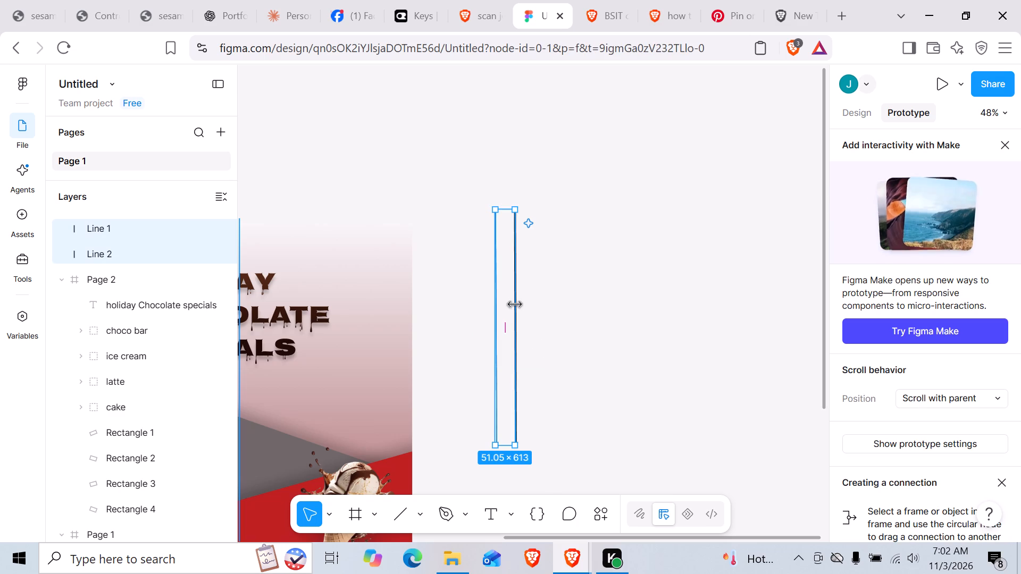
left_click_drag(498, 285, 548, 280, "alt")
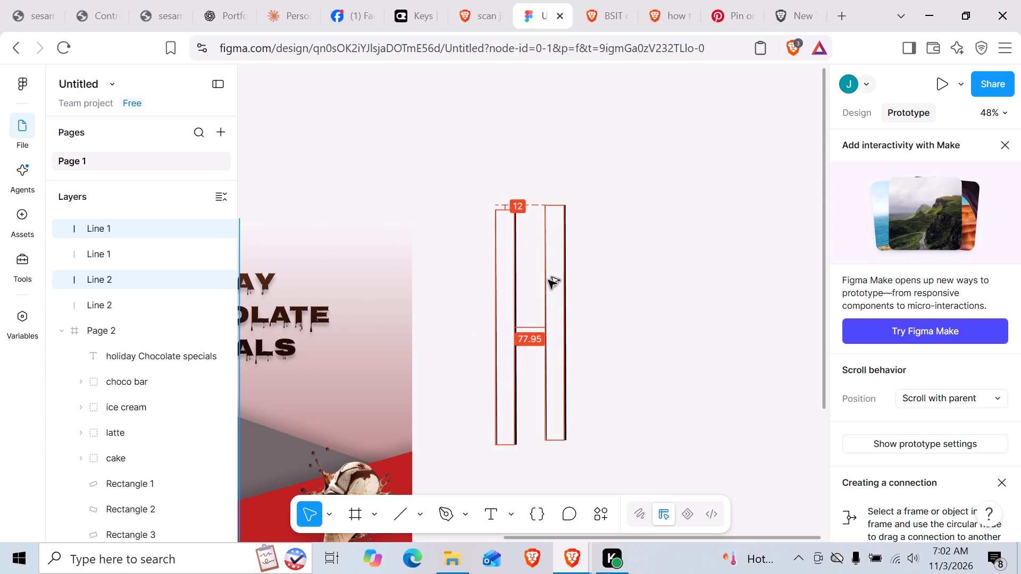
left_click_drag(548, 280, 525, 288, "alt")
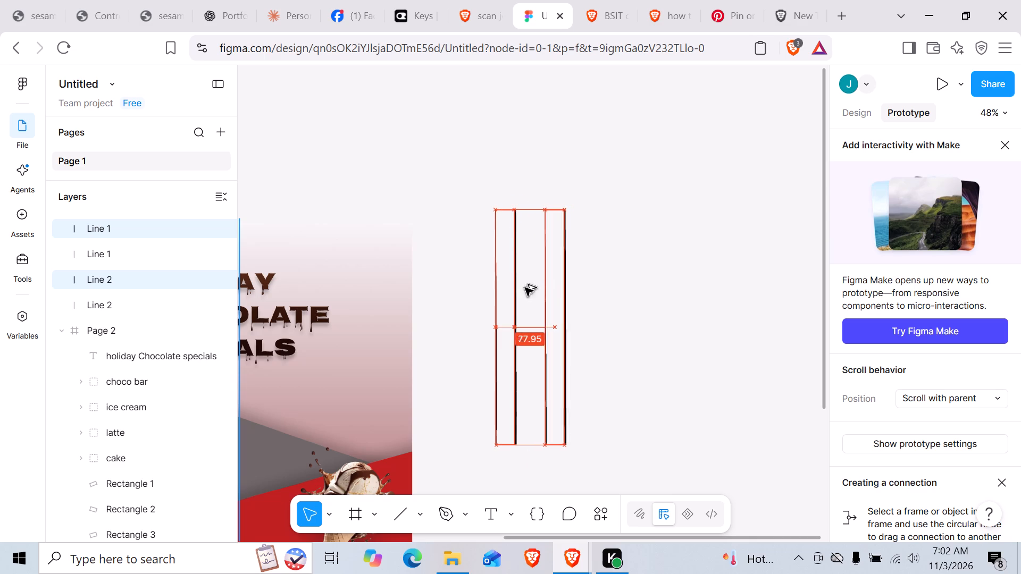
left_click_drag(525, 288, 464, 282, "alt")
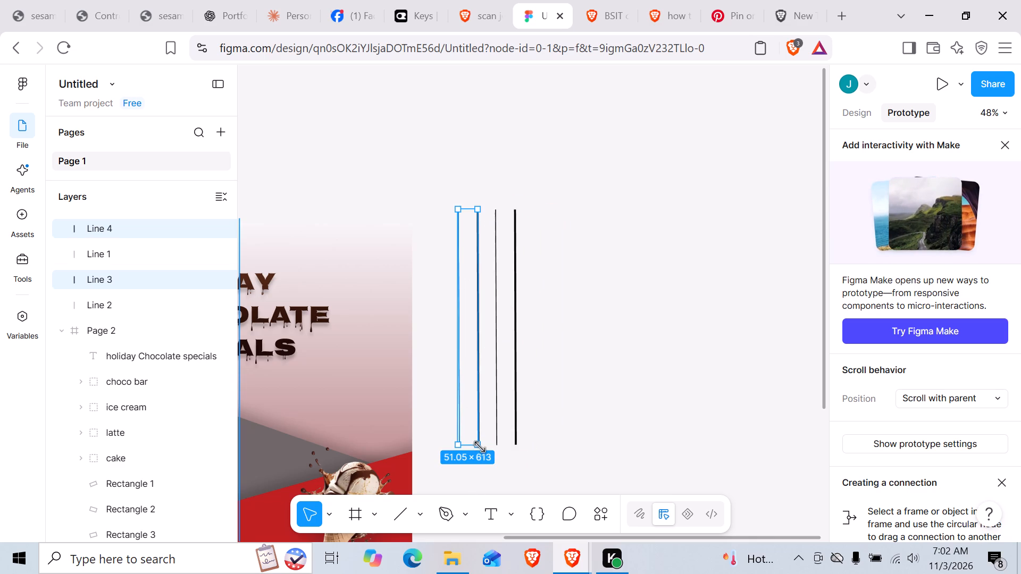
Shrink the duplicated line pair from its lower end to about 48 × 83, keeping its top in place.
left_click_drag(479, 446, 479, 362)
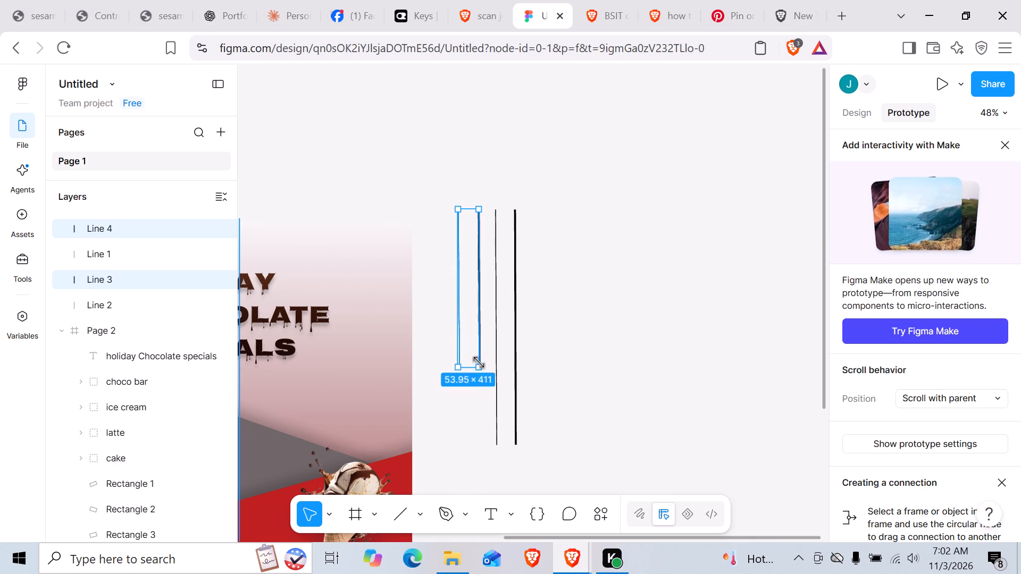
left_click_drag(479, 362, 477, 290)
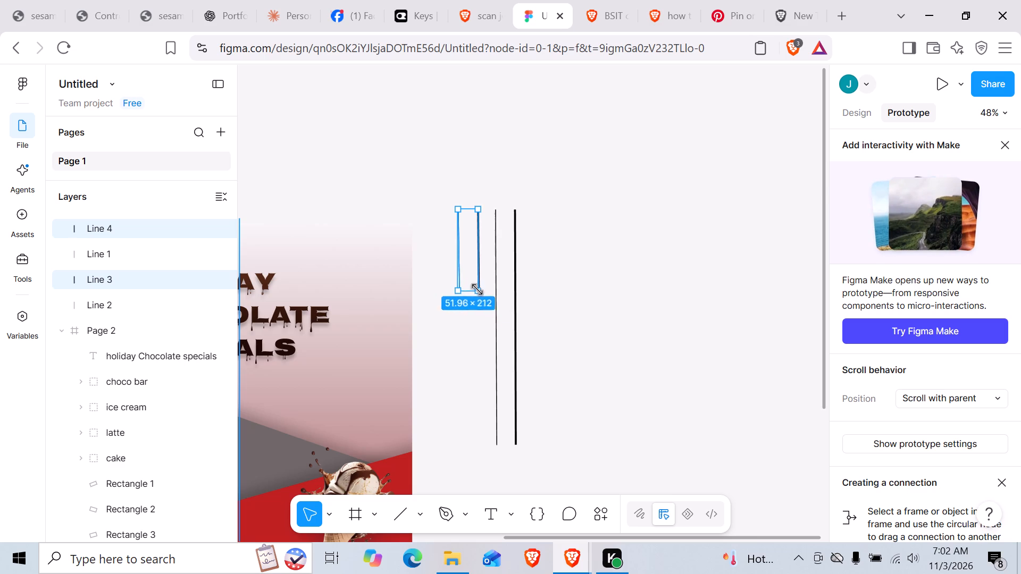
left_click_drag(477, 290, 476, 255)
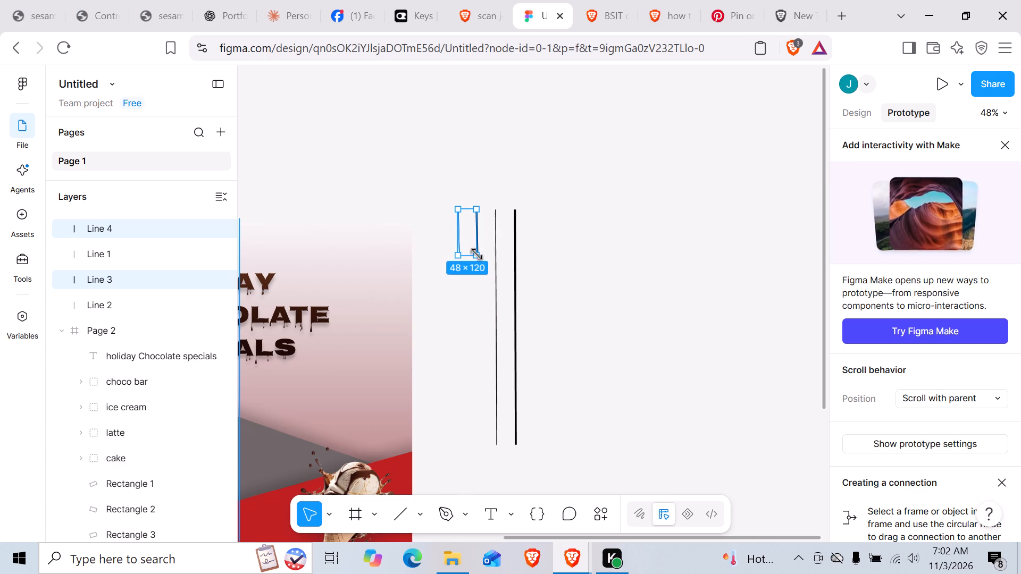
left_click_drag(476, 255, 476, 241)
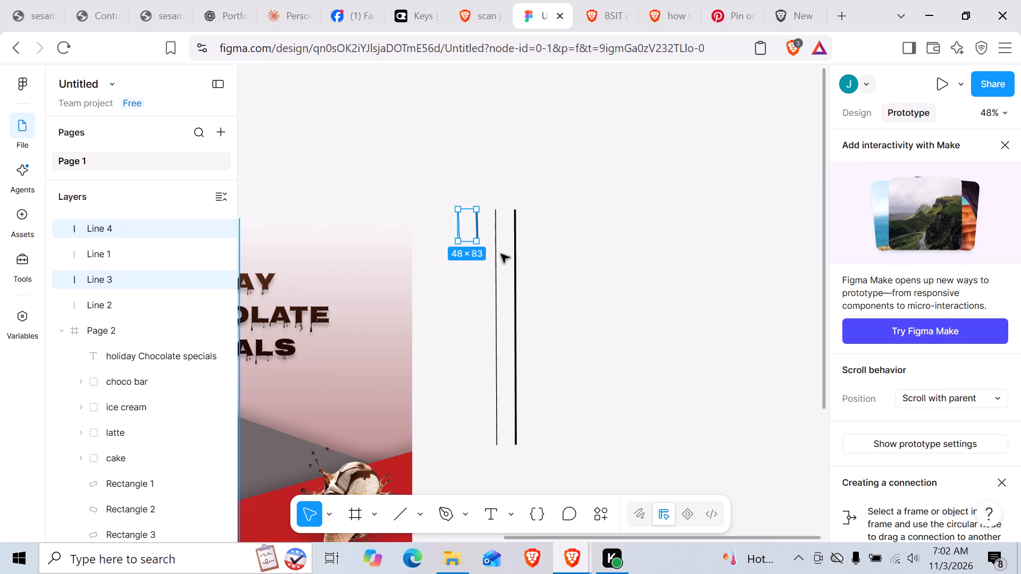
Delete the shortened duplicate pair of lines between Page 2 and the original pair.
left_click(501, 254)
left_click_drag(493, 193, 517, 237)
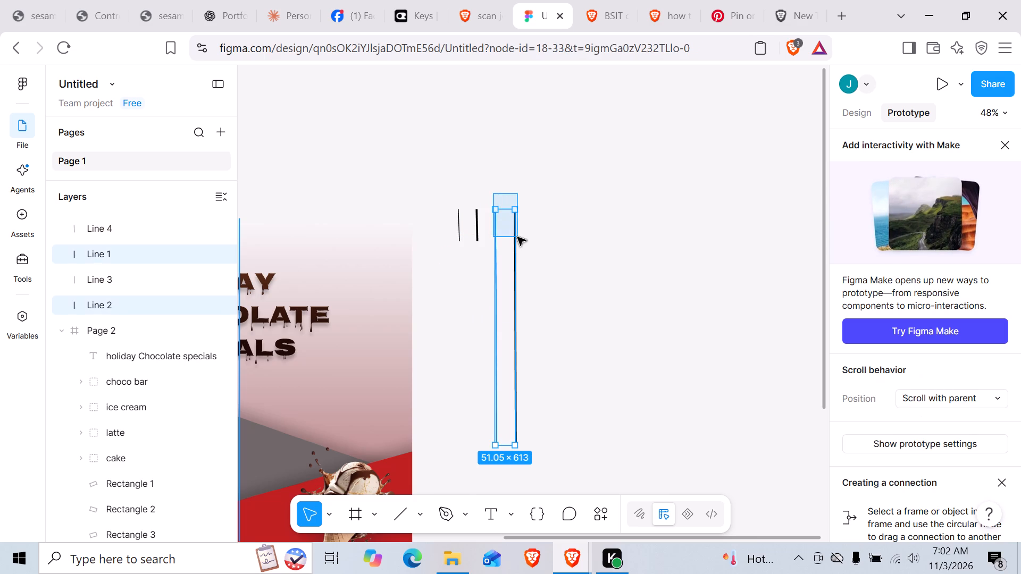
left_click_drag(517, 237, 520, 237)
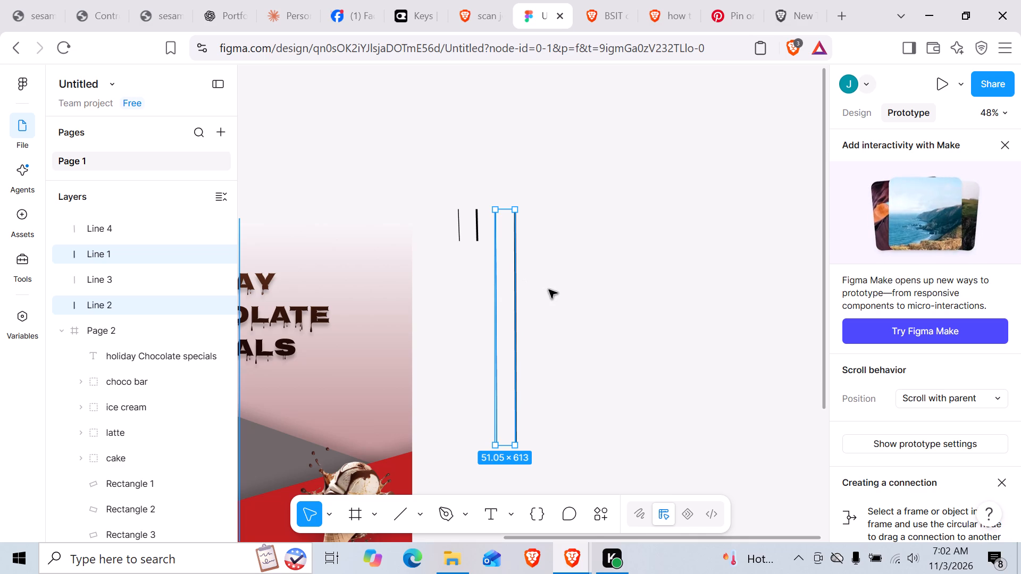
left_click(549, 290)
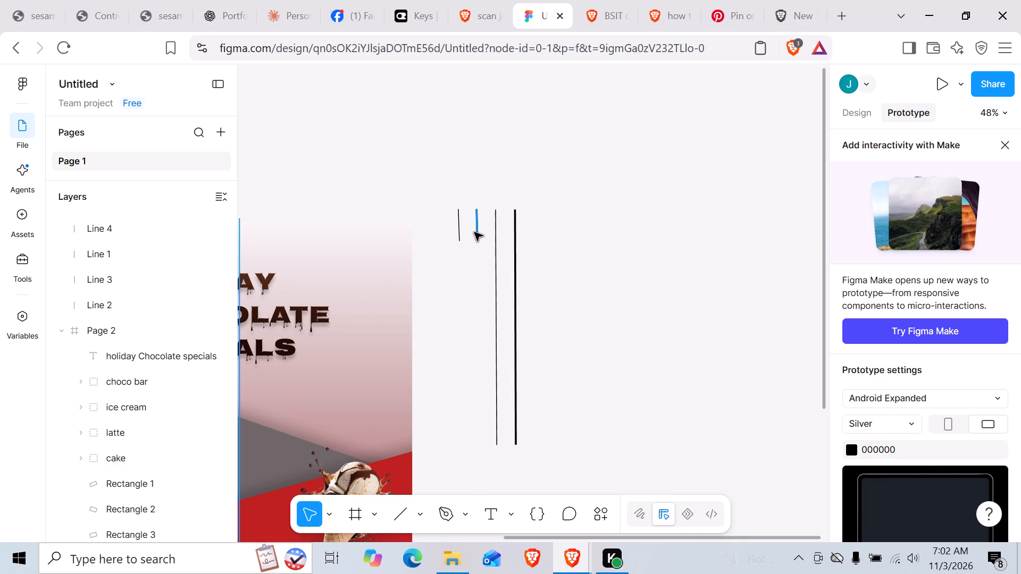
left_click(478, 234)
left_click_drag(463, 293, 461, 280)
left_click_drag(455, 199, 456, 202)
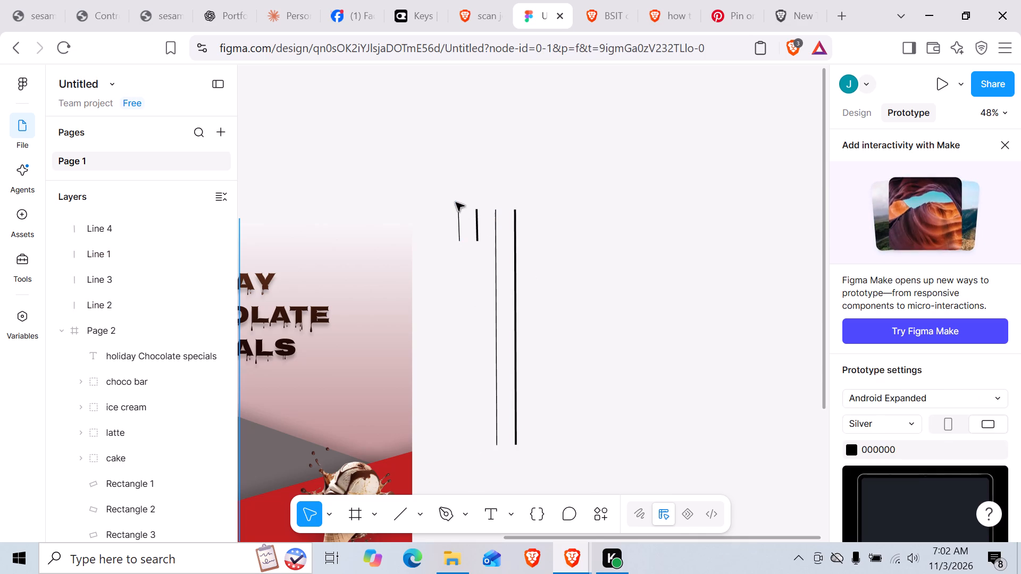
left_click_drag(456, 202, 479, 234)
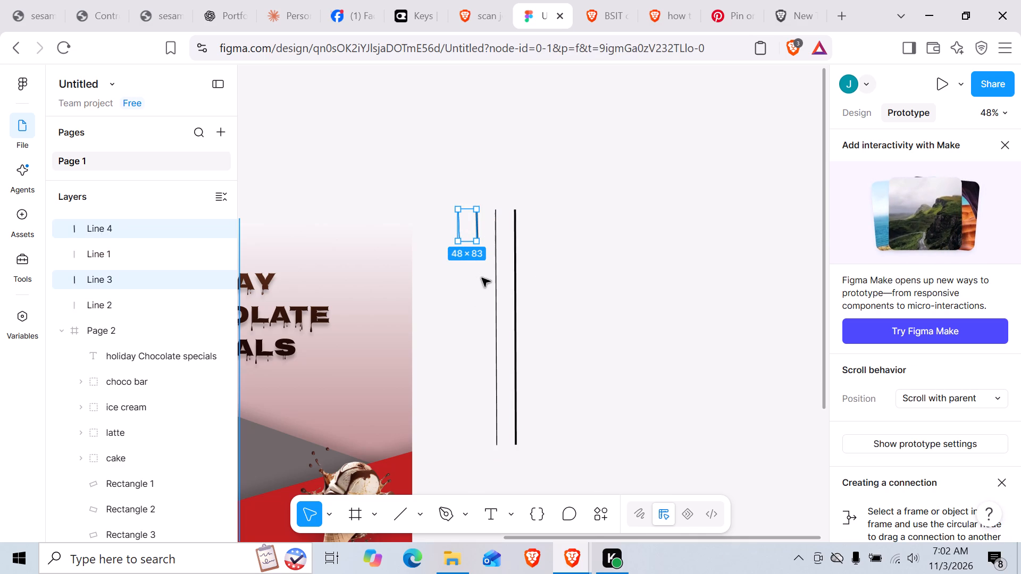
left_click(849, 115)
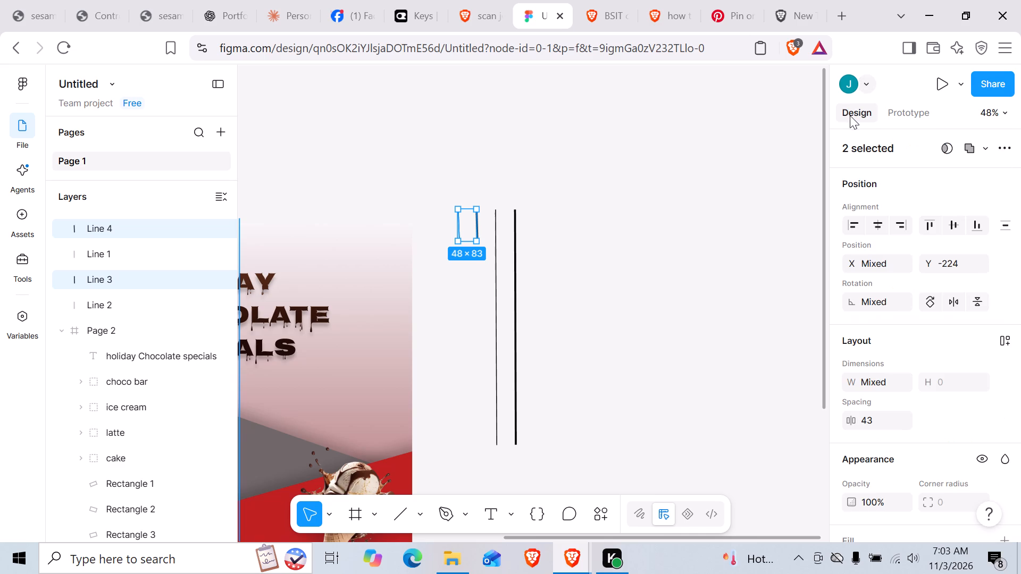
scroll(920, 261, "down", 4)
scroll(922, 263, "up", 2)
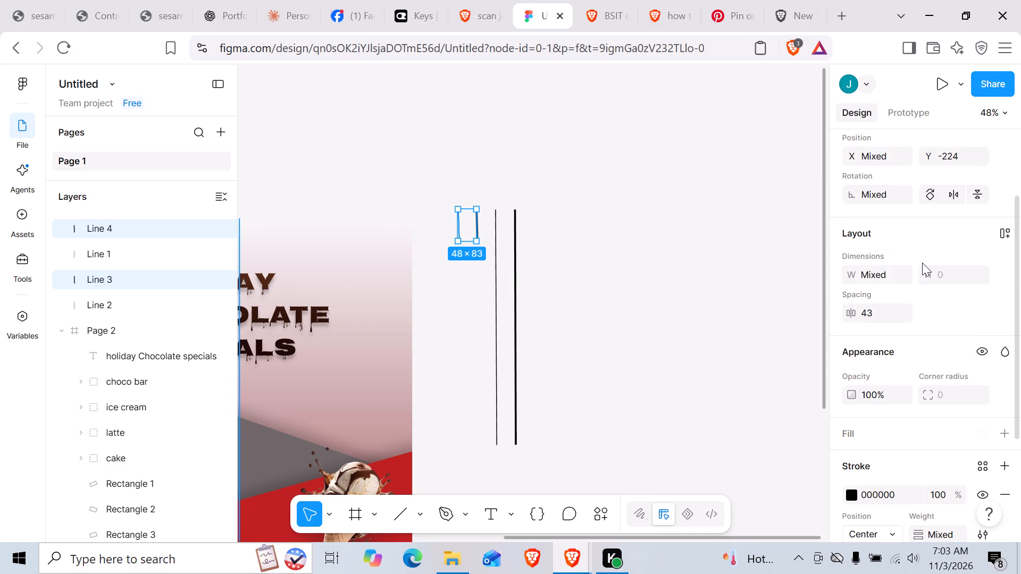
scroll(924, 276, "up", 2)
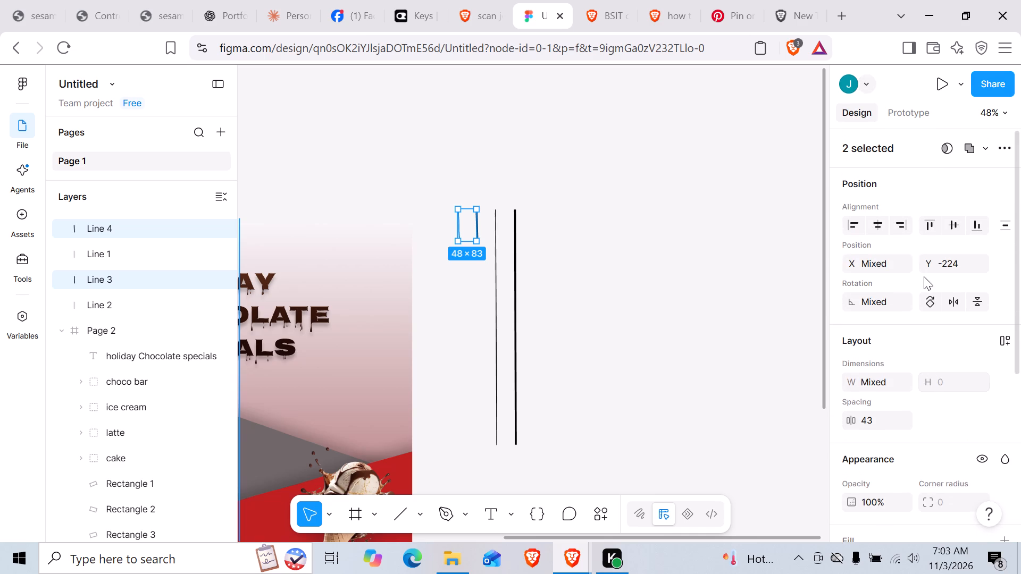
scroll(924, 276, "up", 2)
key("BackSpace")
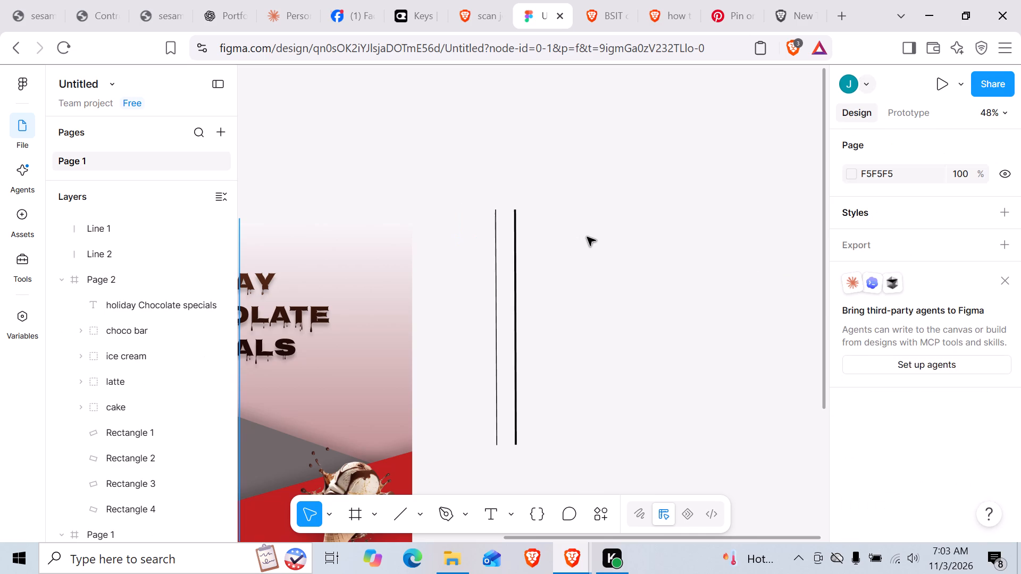
Duplicate the two long vertical lines again and place the copy between them and the Page 2 frame.
left_click_drag(469, 182, 552, 442)
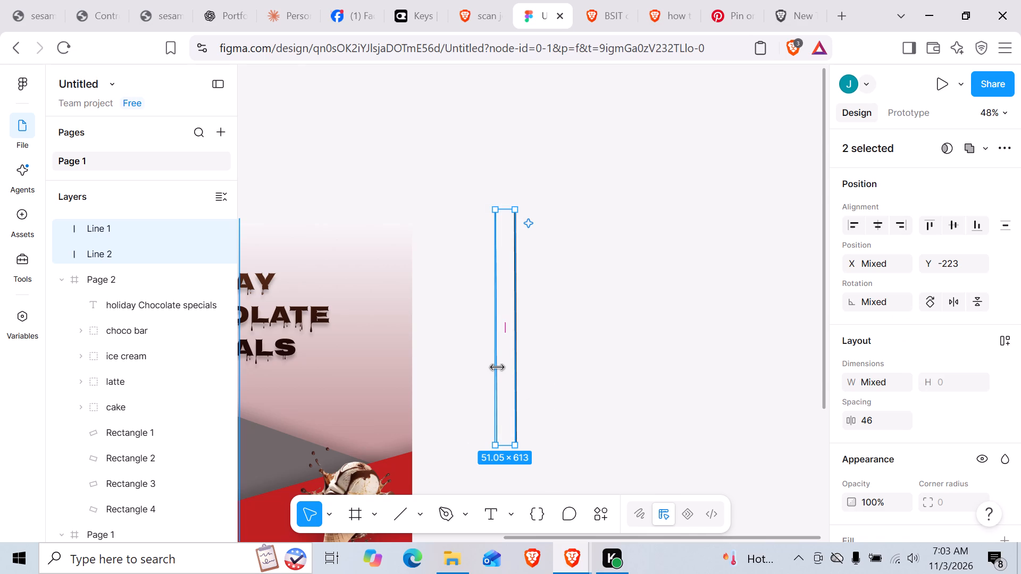
left_click_drag(498, 367, 483, 366, "alt")
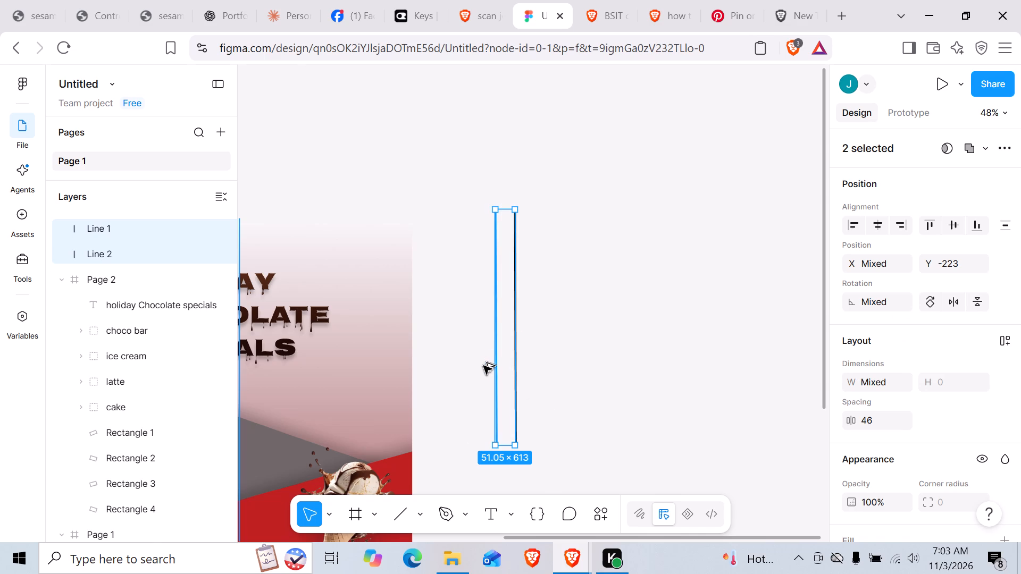
left_click_drag(483, 366, 460, 363, "alt")
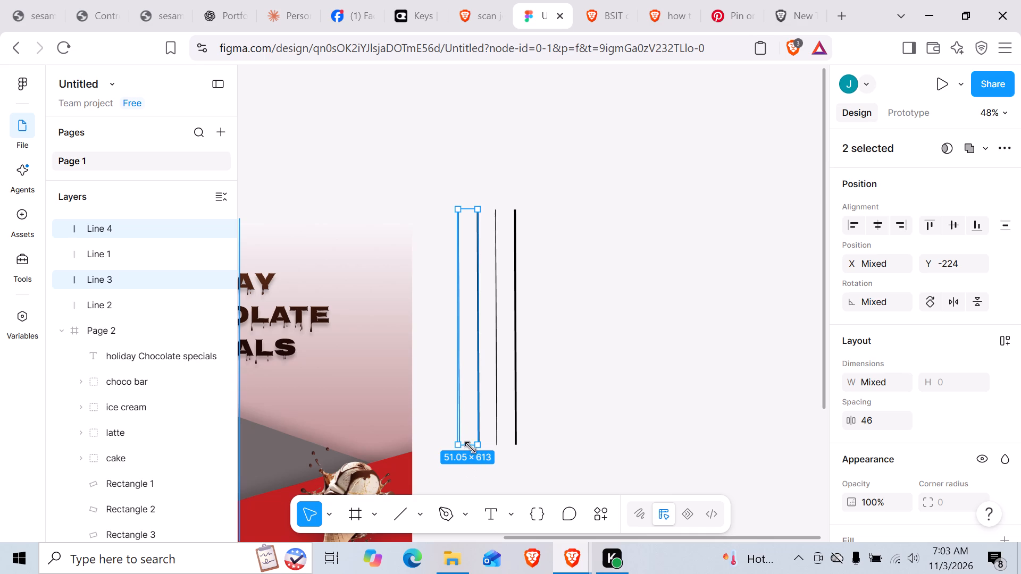
Shrink the duplicated line pair beside Page 2 from its lower end to about 51 × 52, keeping its top in place.
left_click_drag(468, 446, 470, 324)
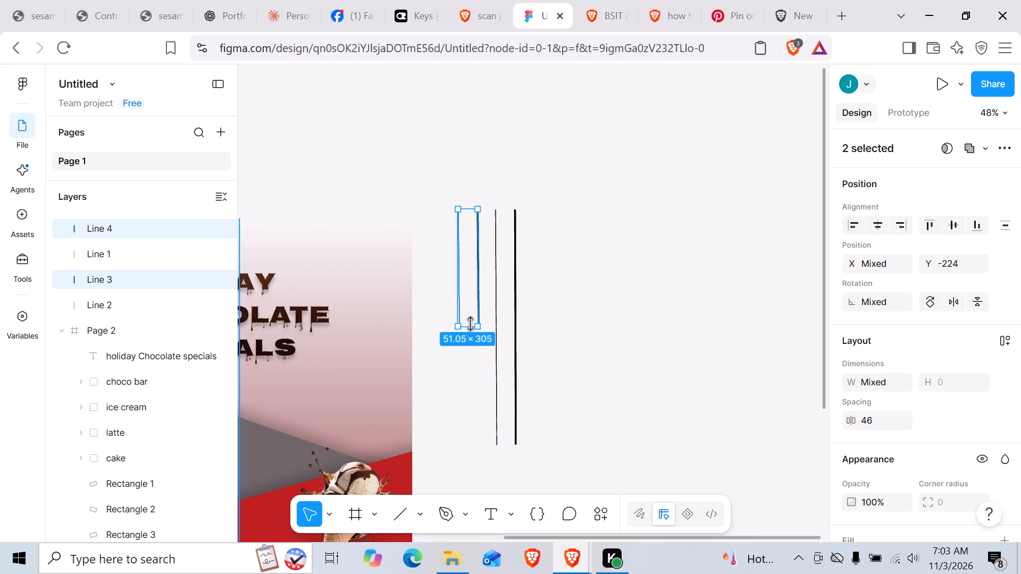
left_click_drag(470, 324, 465, 305)
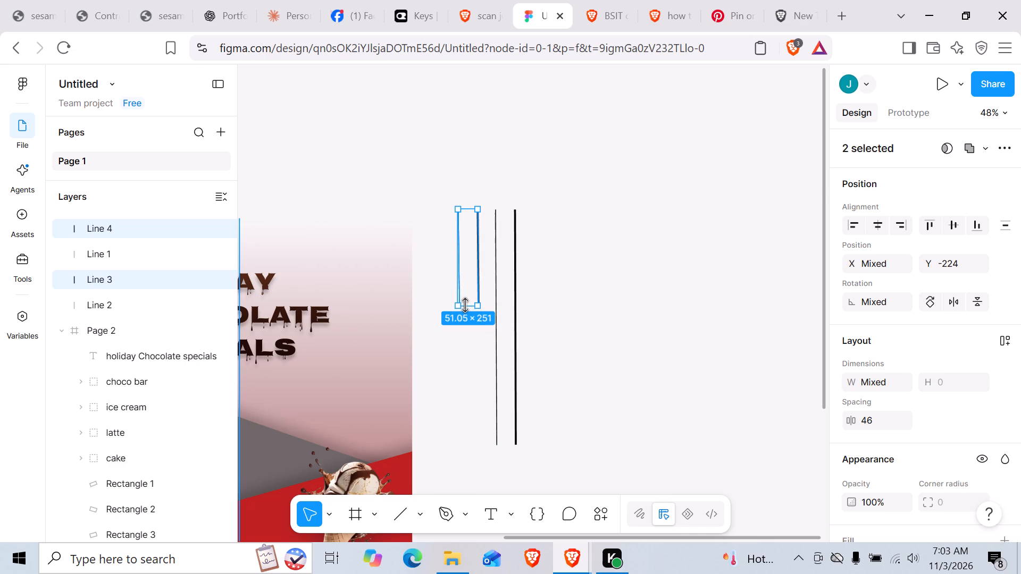
left_click_drag(465, 305, 466, 253)
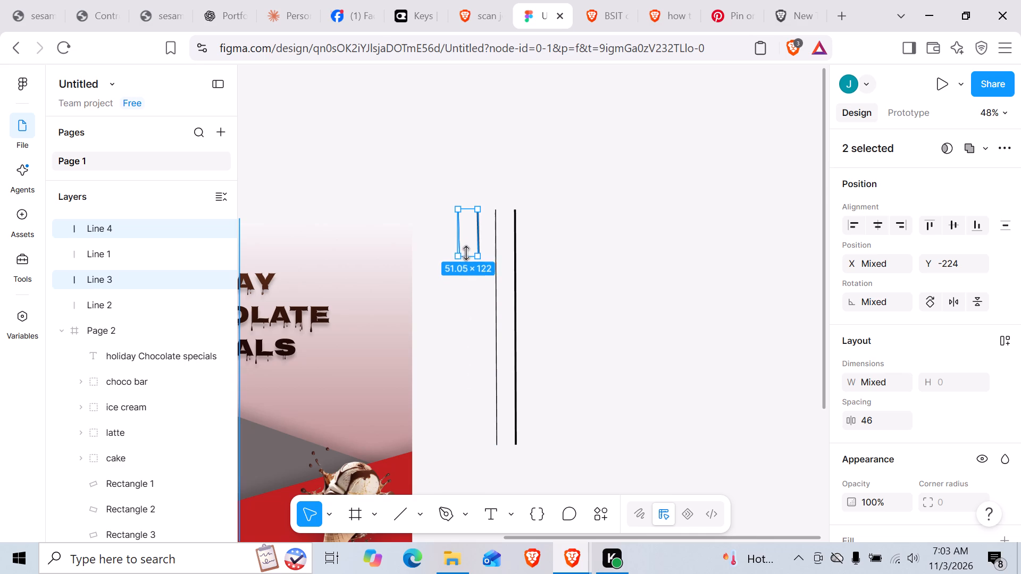
left_click_drag(466, 253, 467, 221)
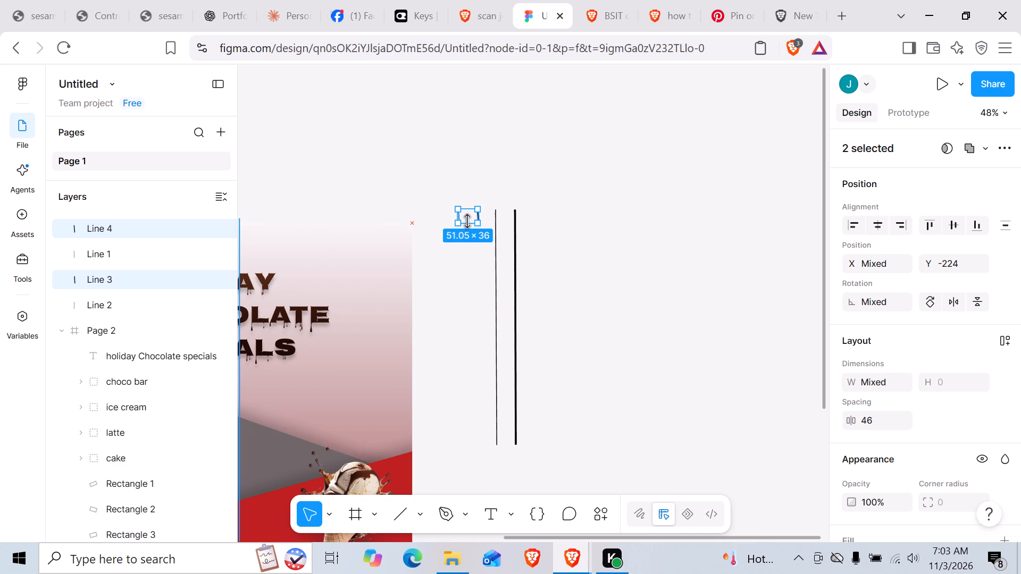
left_click_drag(467, 221, 467, 229)
left_click(614, 216)
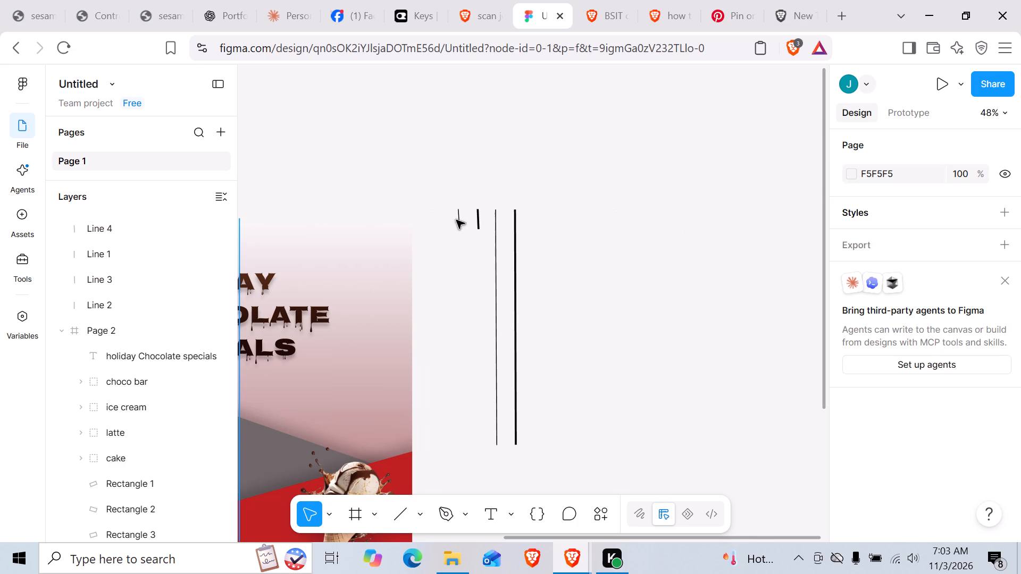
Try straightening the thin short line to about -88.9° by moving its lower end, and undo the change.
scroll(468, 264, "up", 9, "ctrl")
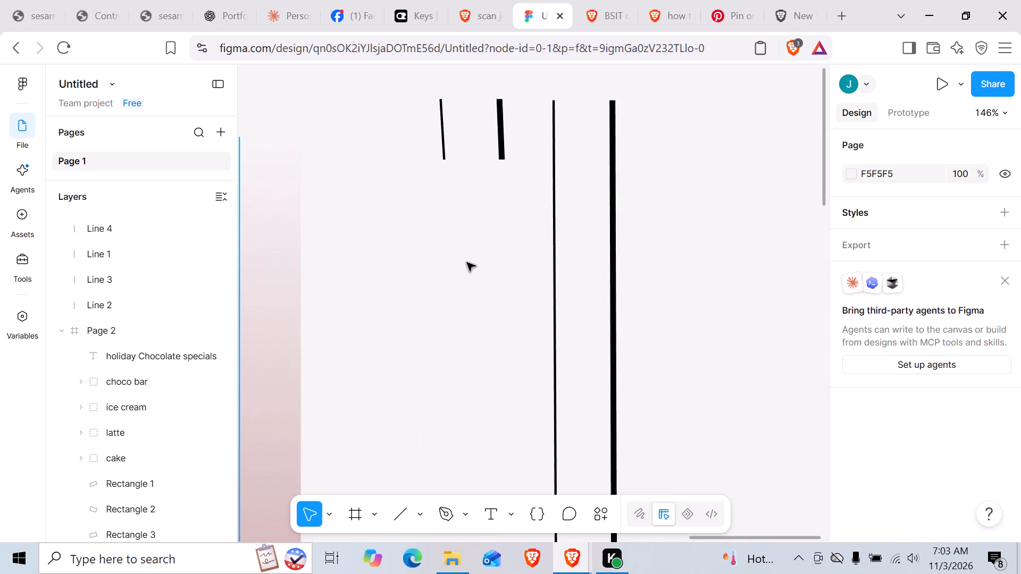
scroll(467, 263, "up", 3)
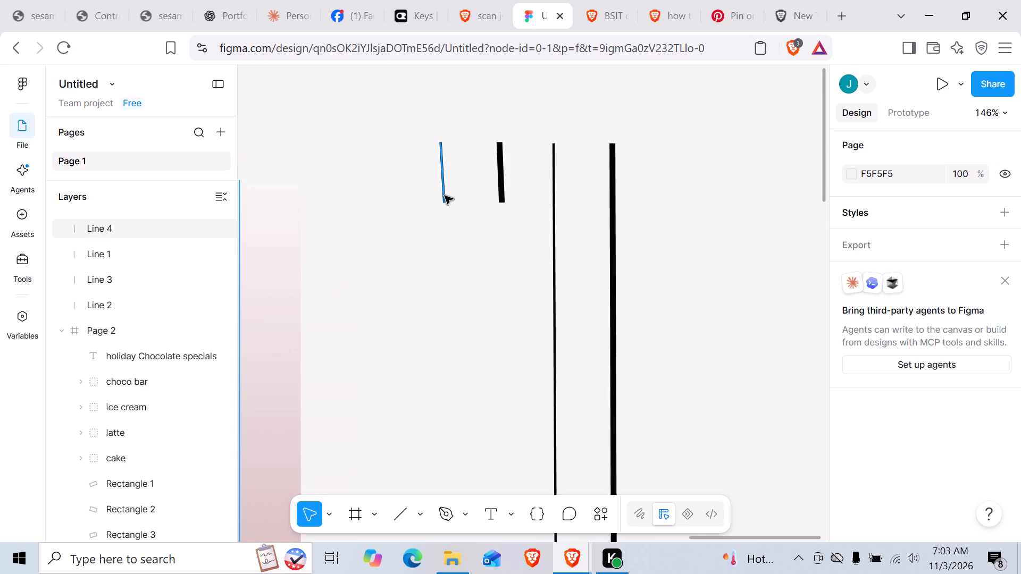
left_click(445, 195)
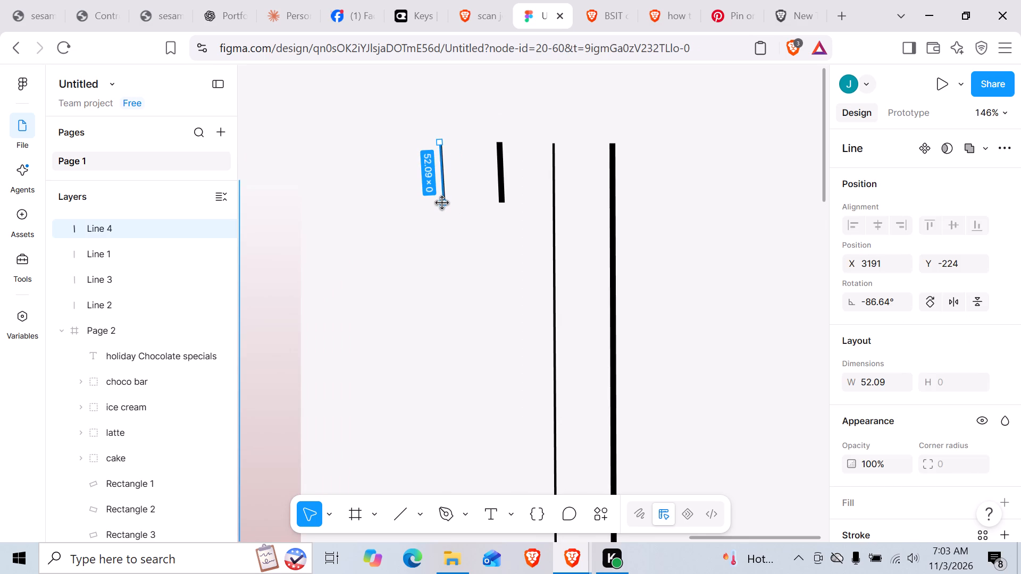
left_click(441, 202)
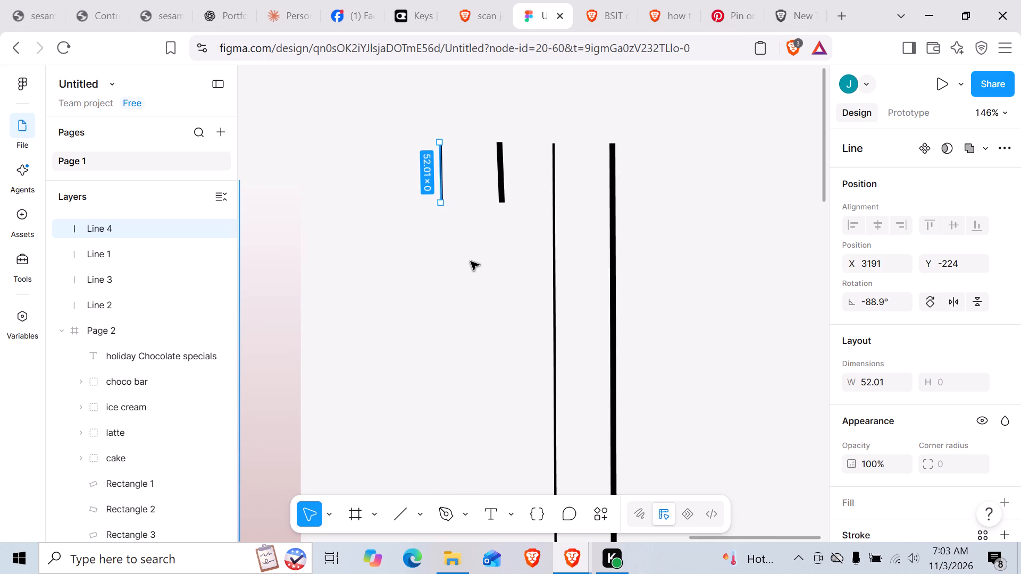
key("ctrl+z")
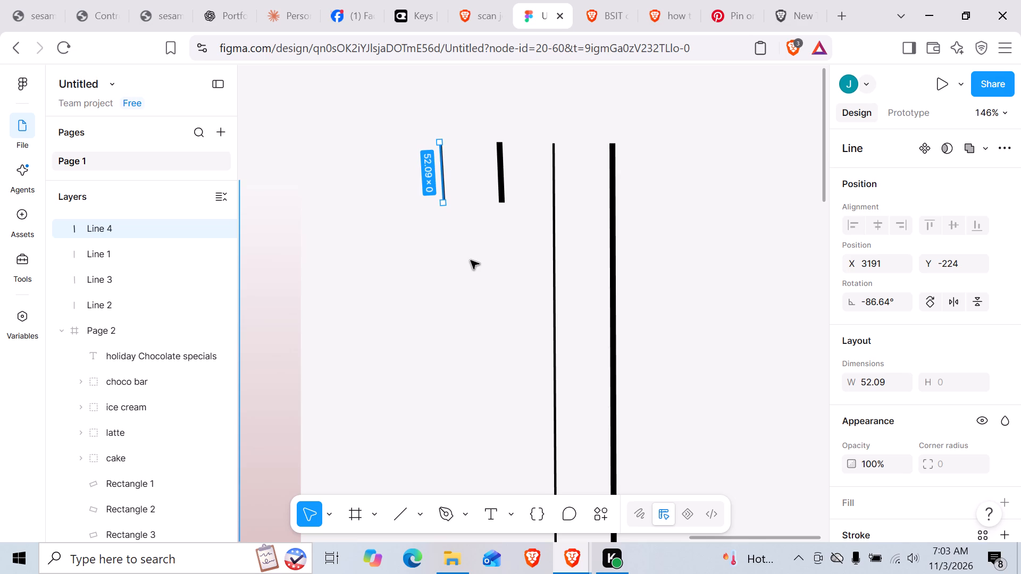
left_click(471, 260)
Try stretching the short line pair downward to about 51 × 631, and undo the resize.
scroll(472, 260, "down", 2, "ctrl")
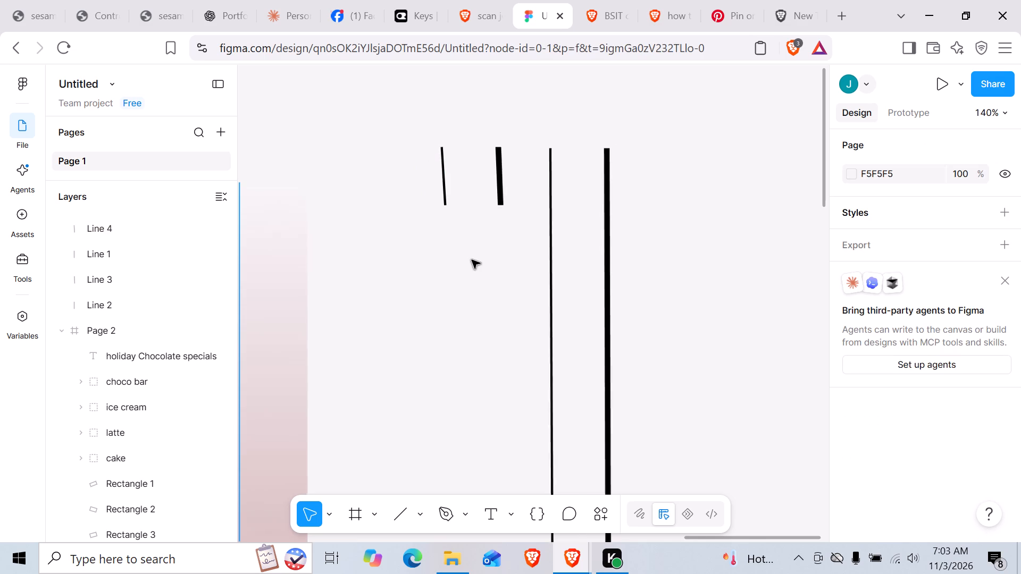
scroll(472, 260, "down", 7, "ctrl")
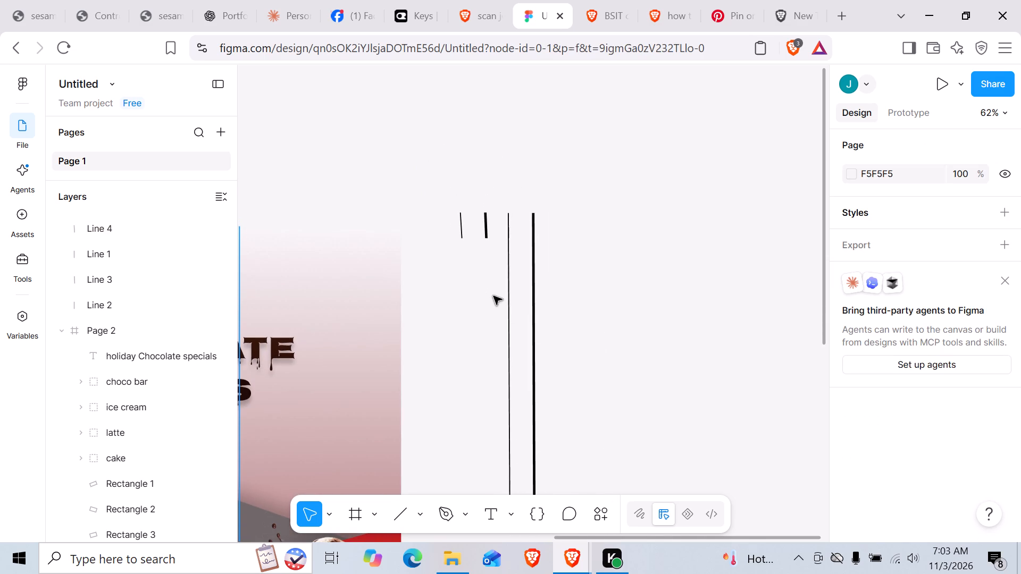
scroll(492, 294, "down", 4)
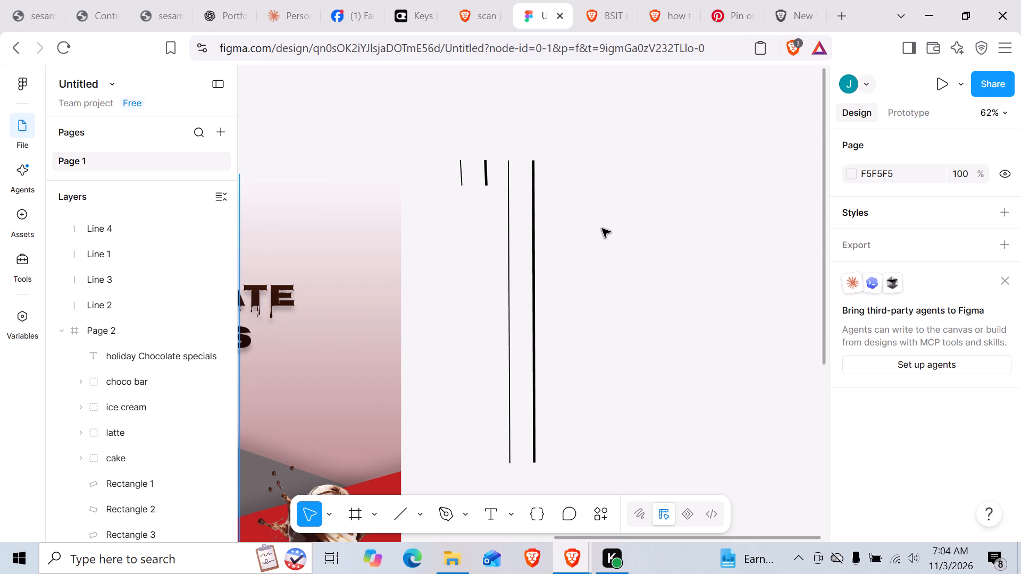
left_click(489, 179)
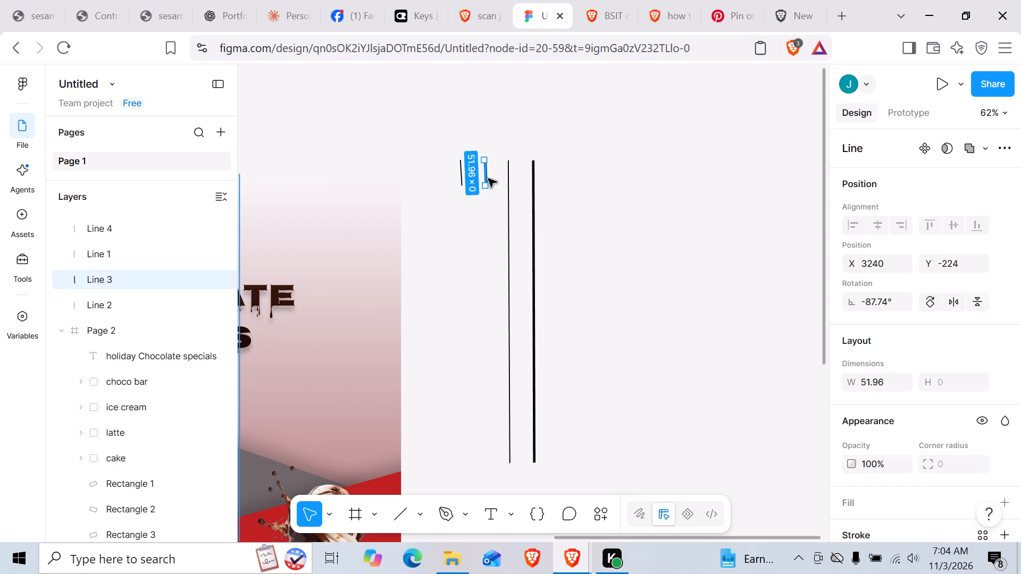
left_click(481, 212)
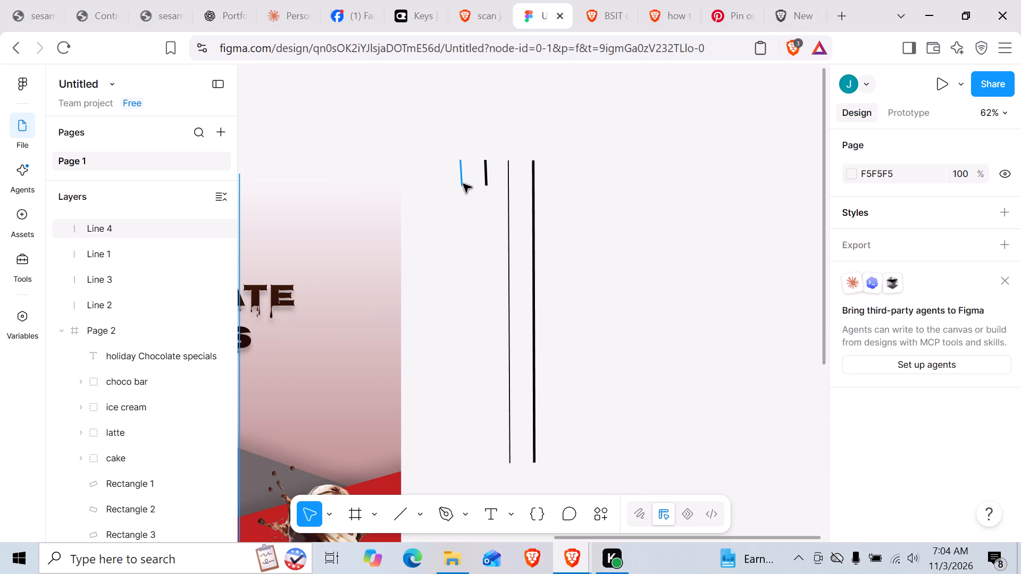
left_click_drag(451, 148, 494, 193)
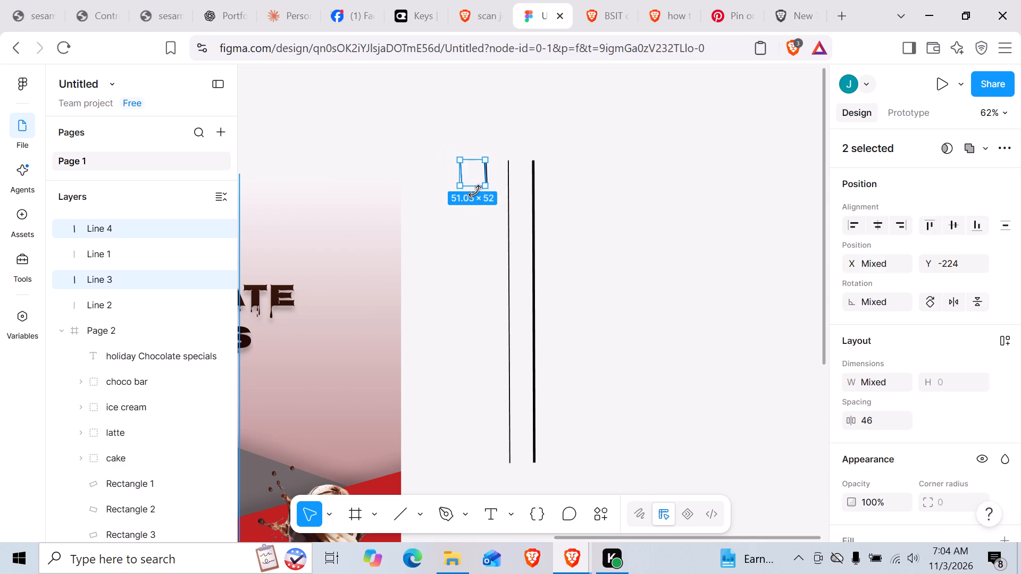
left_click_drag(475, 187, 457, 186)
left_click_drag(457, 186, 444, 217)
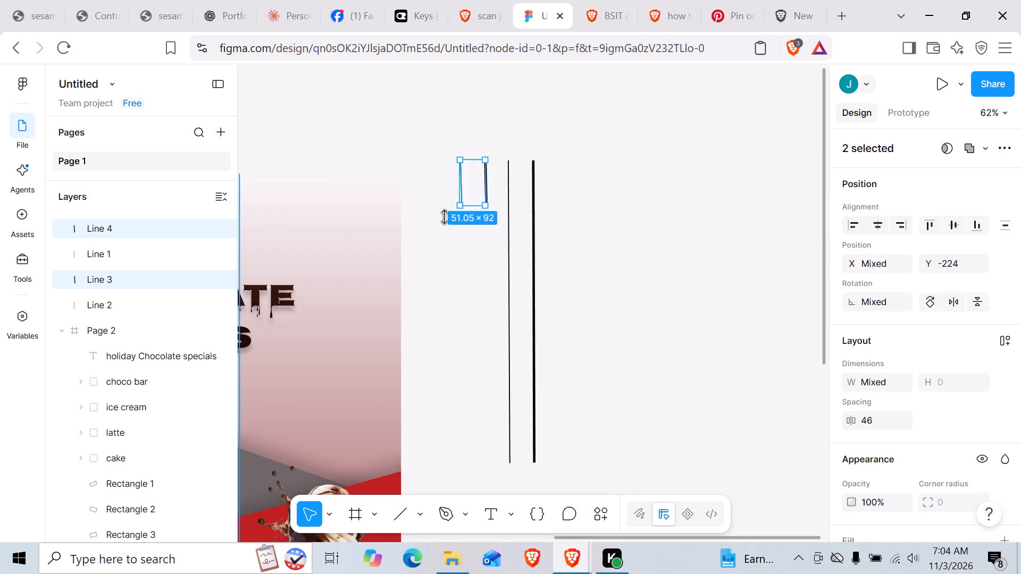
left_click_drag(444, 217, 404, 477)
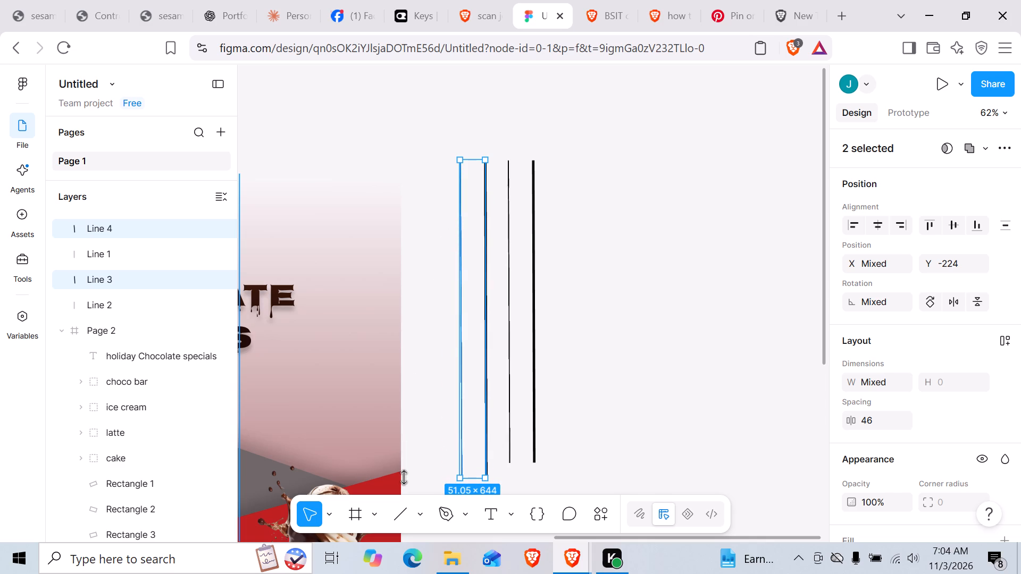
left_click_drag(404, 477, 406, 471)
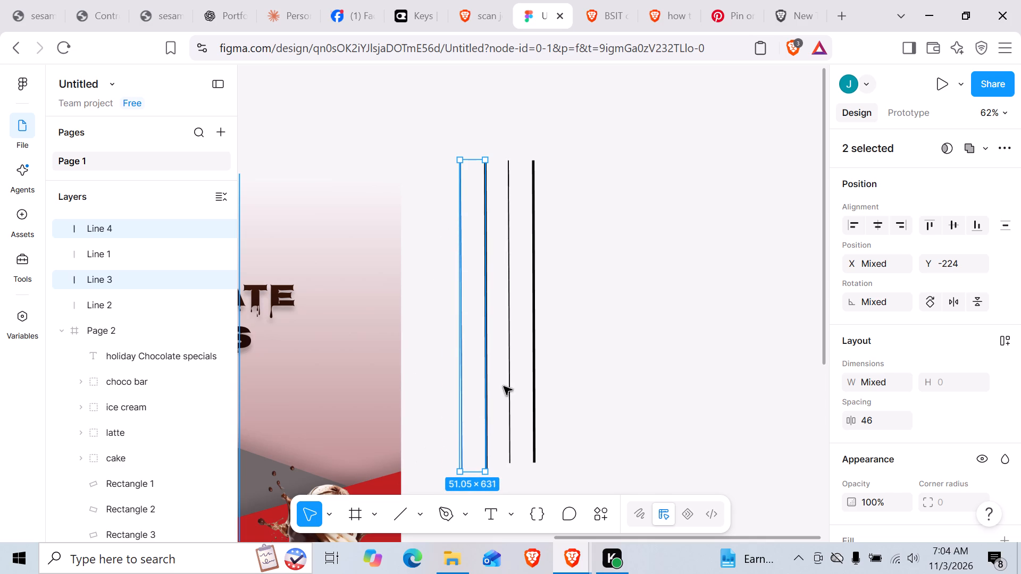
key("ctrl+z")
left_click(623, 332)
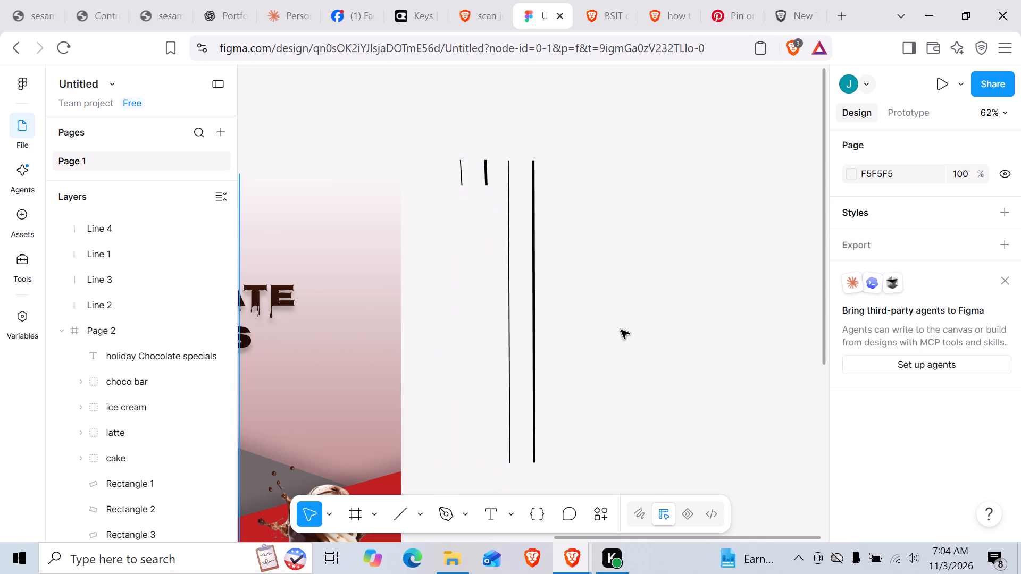
Select all four vertical lines beside Page 2 and turn each into its own separate component.
left_click_drag(441, 134, 476, 200)
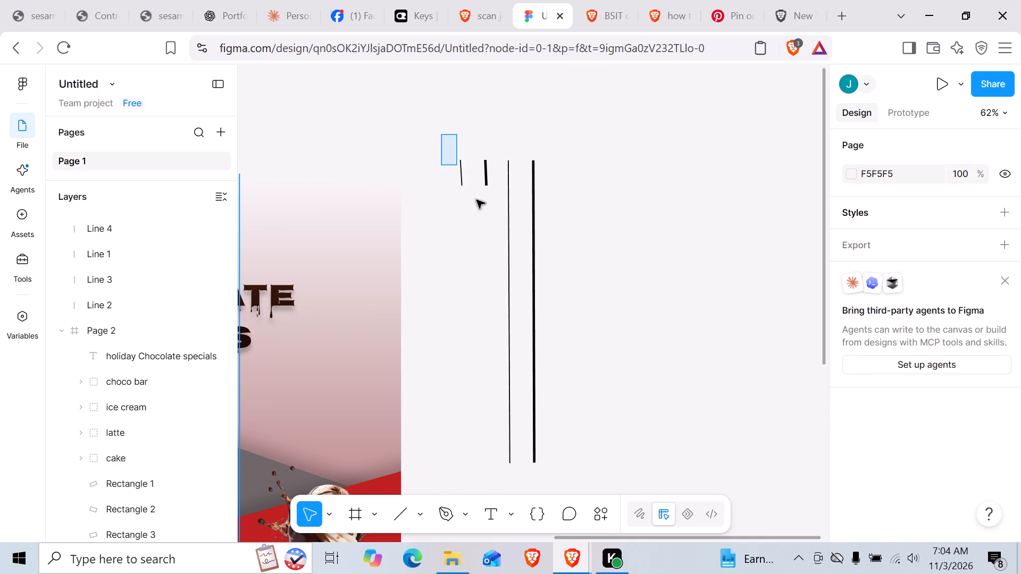
left_click_drag(476, 200, 600, 472)
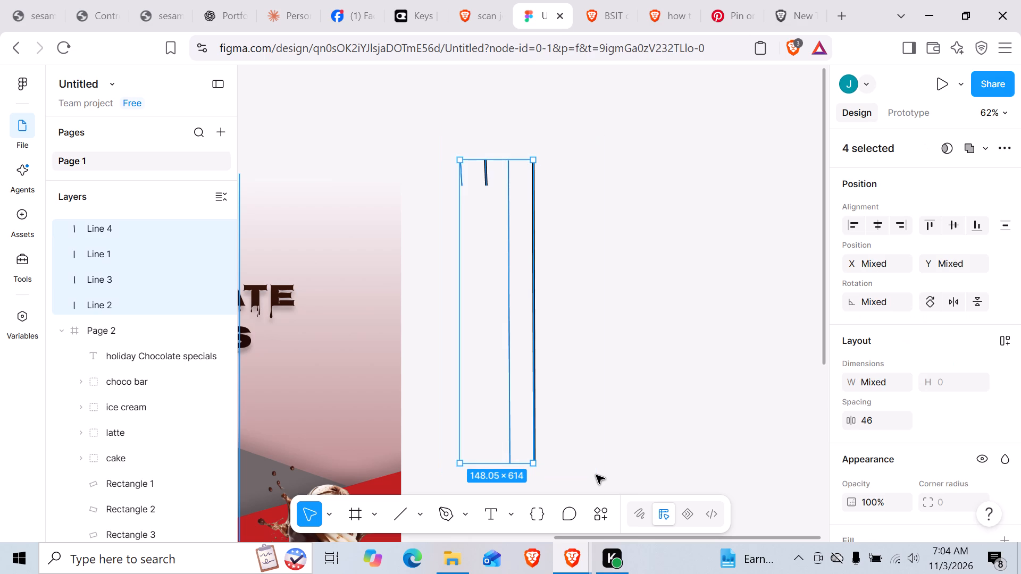
left_click(995, 147)
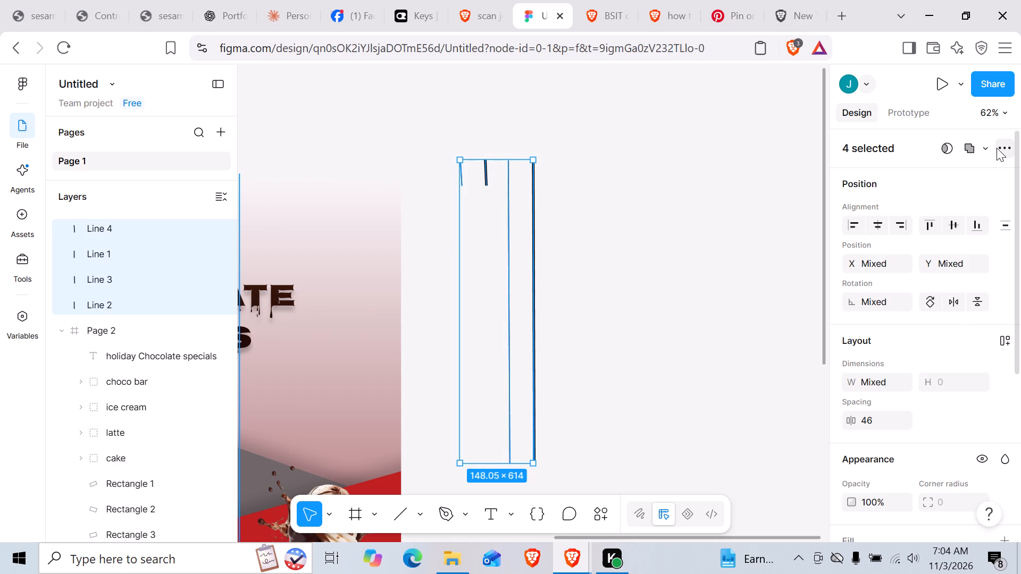
left_click(999, 148)
left_click(945, 191)
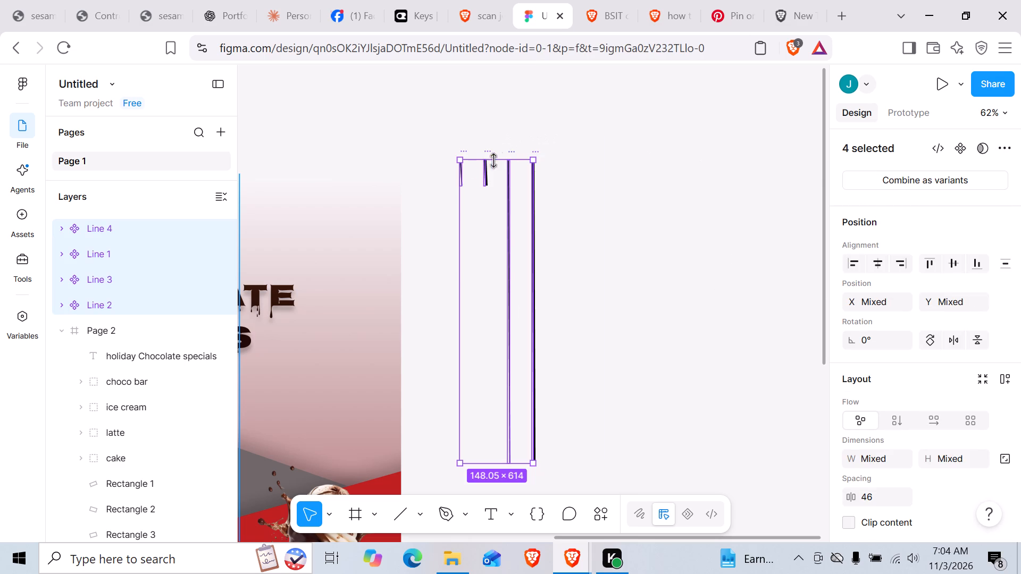
left_click(485, 183)
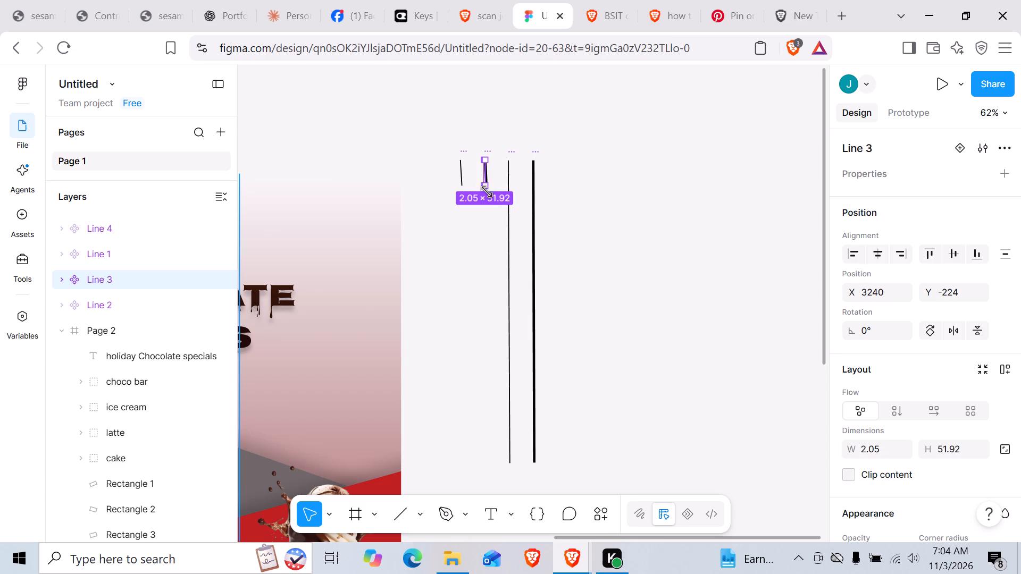
left_click(607, 213)
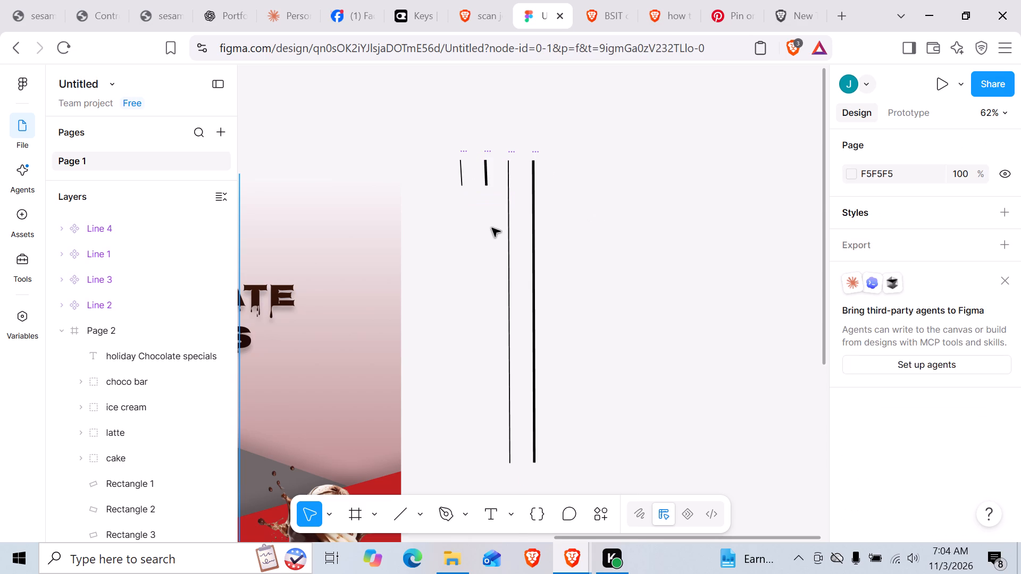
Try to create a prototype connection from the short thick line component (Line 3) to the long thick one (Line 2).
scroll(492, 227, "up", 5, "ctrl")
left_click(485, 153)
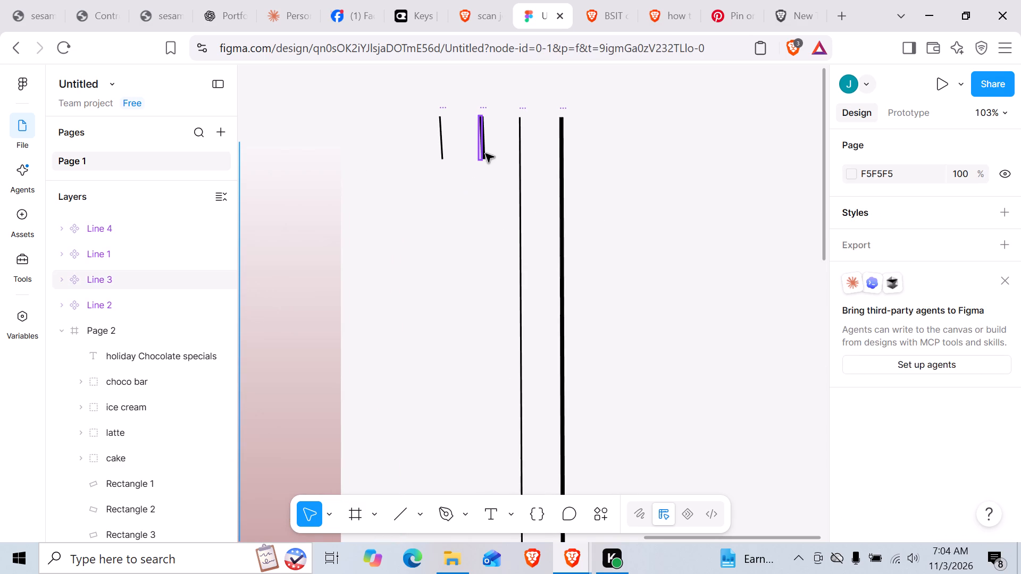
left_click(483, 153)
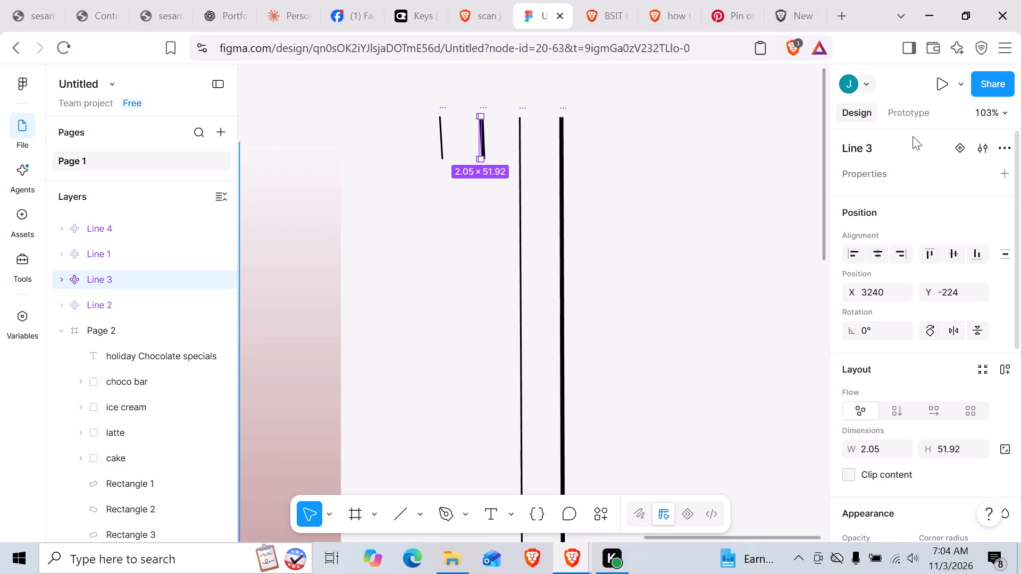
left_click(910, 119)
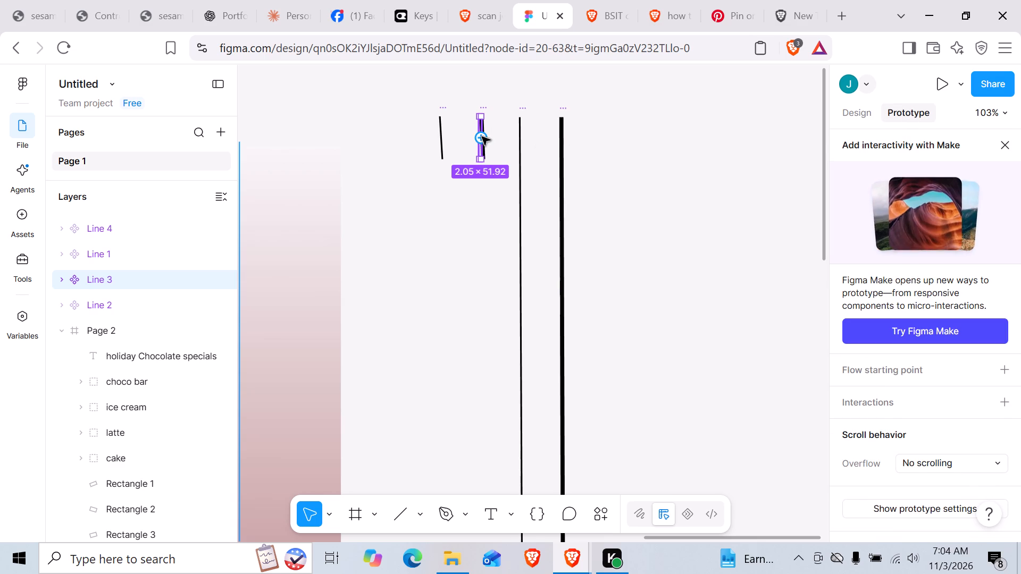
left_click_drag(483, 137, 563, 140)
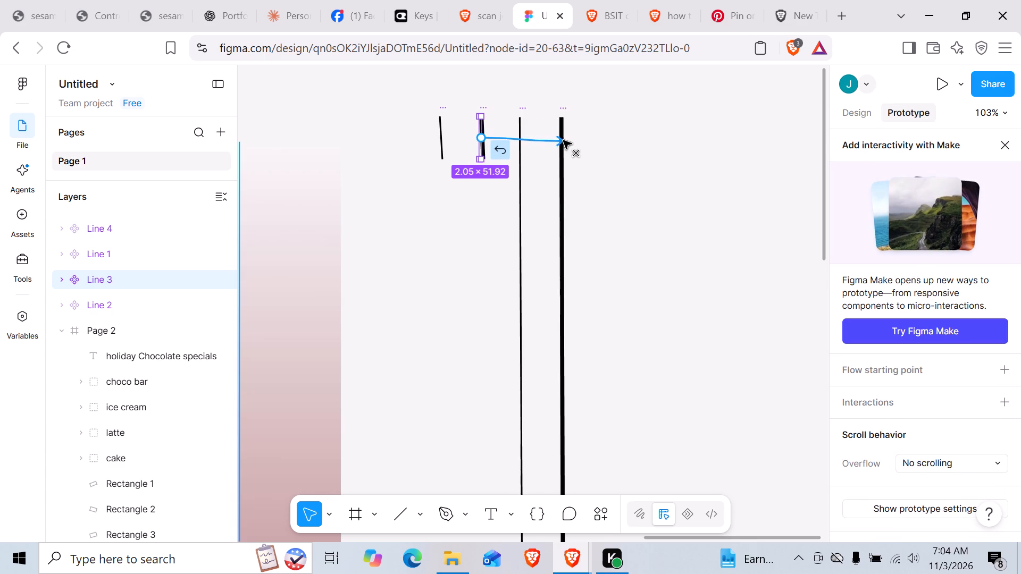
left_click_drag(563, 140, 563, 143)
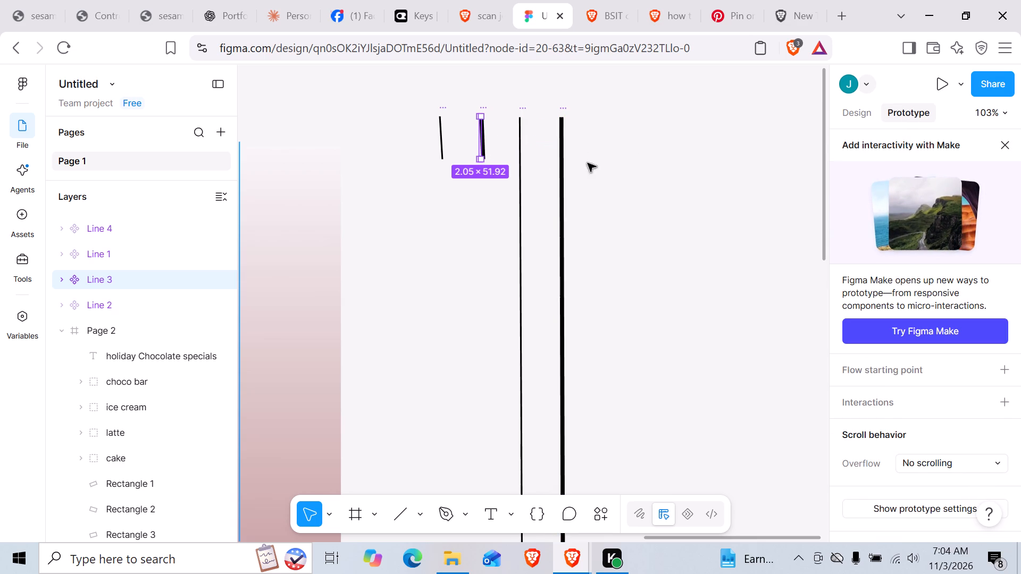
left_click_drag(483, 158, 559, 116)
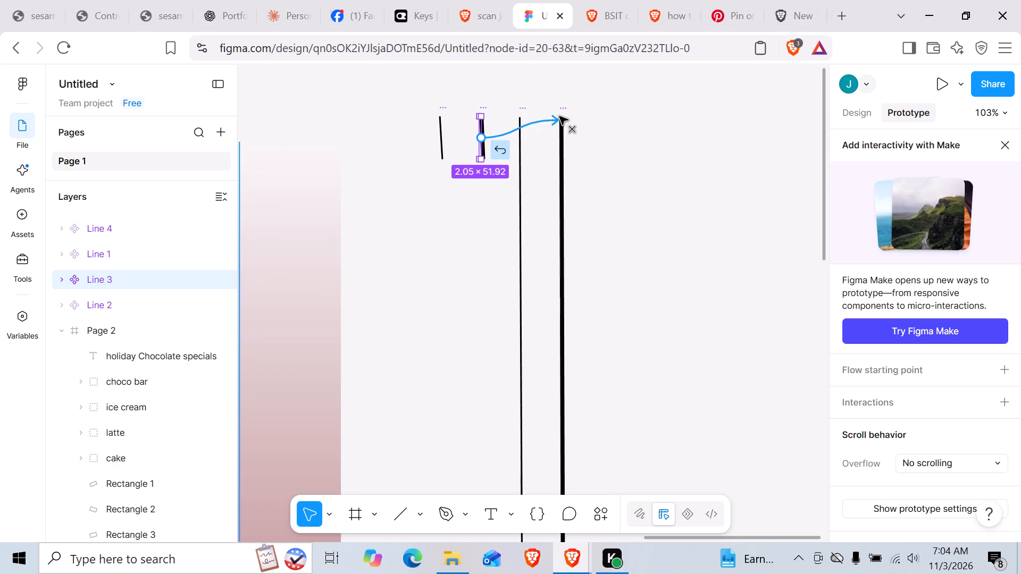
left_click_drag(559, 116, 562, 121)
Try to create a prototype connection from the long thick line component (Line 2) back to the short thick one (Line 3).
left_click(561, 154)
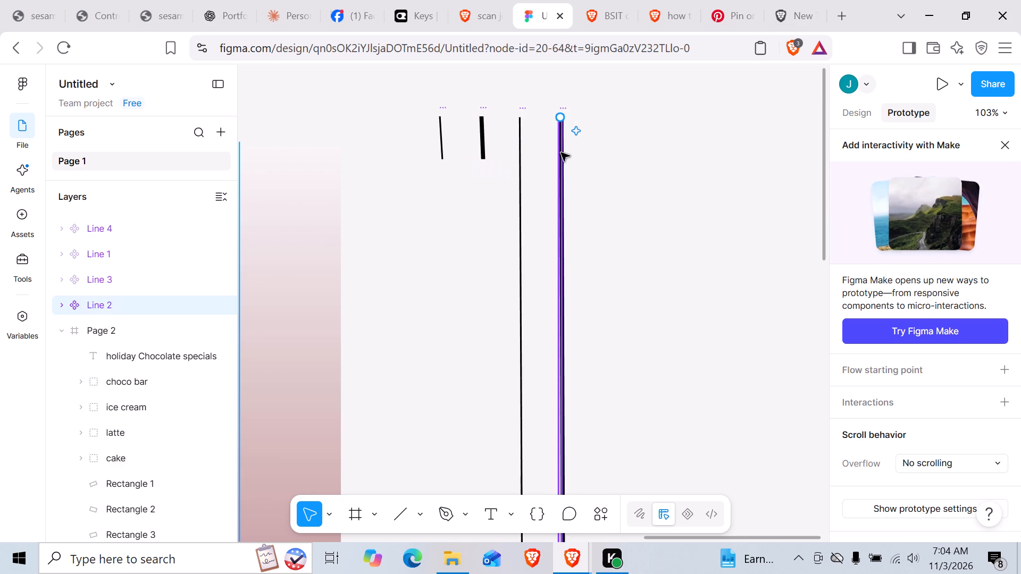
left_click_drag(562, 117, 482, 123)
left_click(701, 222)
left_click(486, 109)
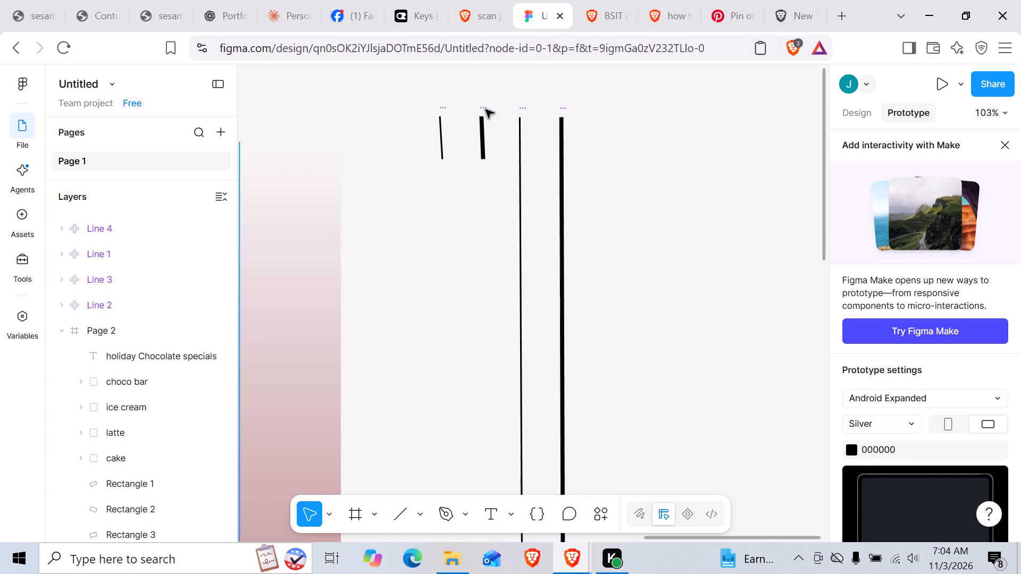
Undo the conversion of the four vertical lines into separate components, restoring them as plain lines.
left_click(486, 107)
left_click(522, 112)
left_click(524, 109)
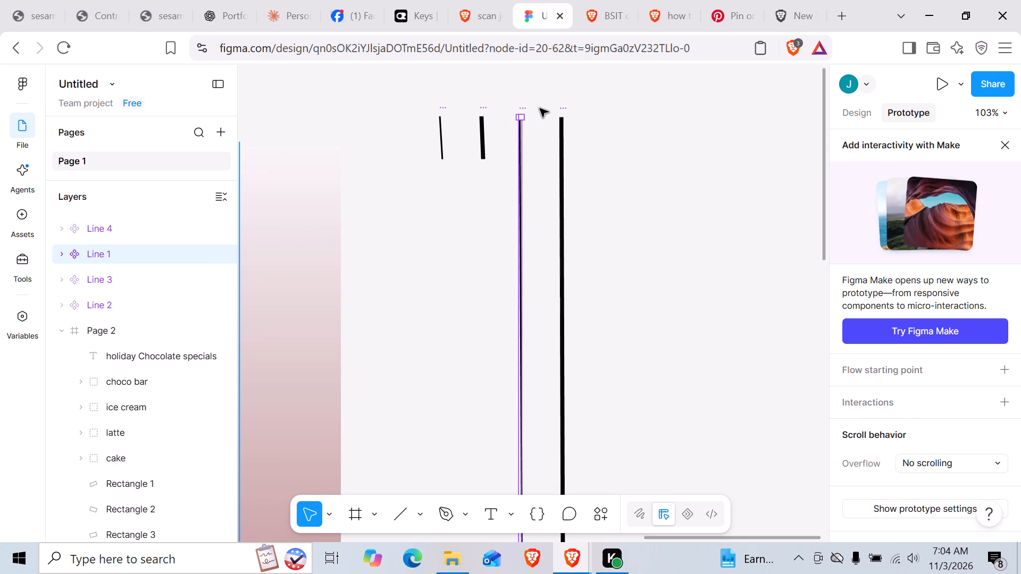
key("ctrl+z")
key("ctrl+z")
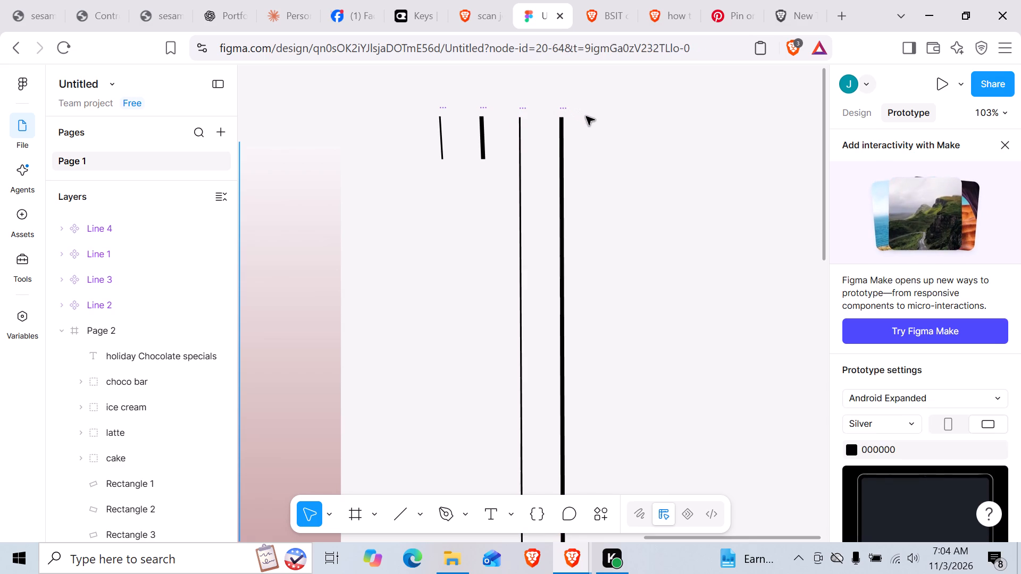
key("ctrl+z")
key("ctrl+z")
key("ctrl+z")
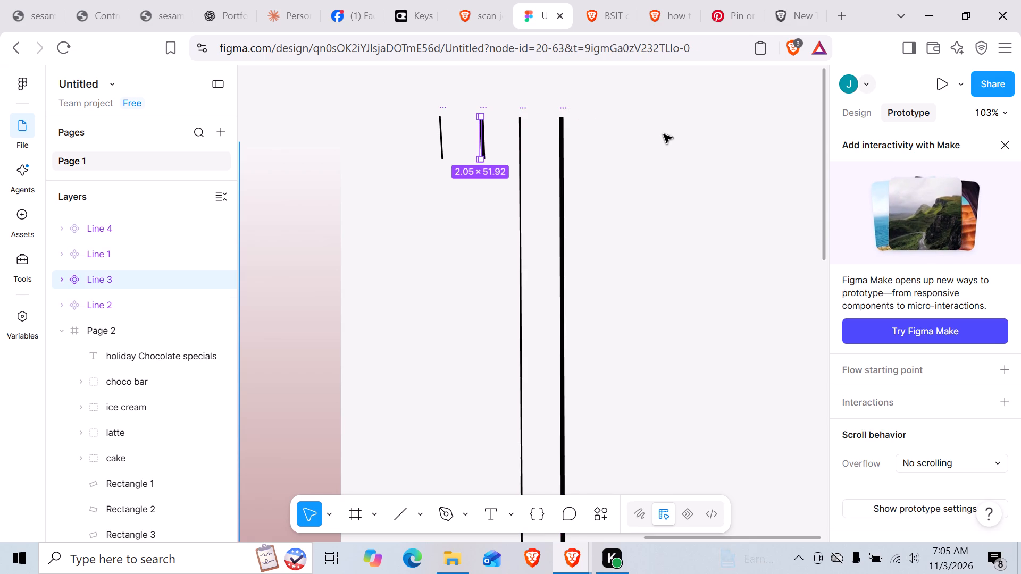
key("ctrl+z")
key("ctrl+z")
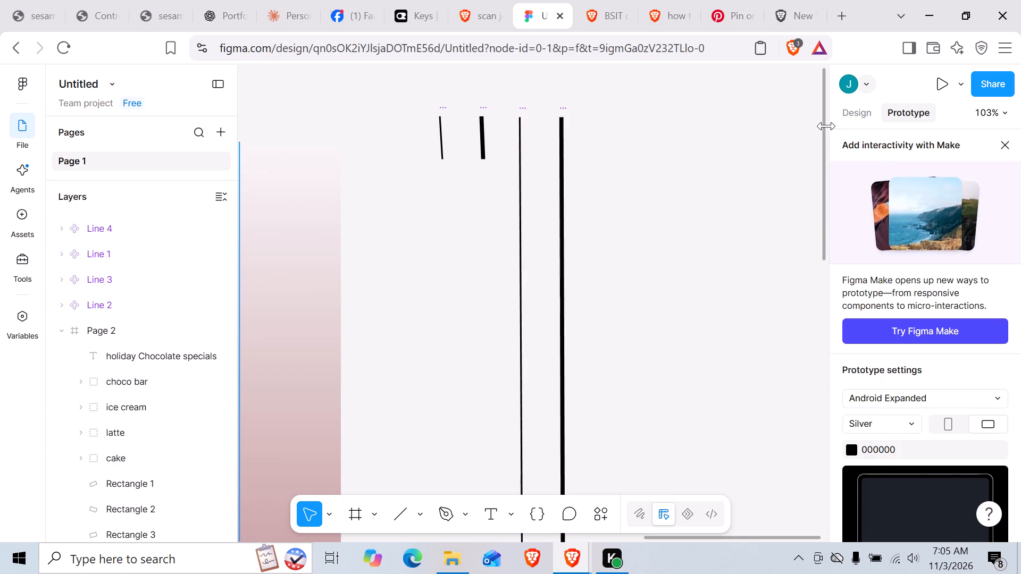
key("ctrl+z")
key("ctrl+z")
key("ctrl+z")
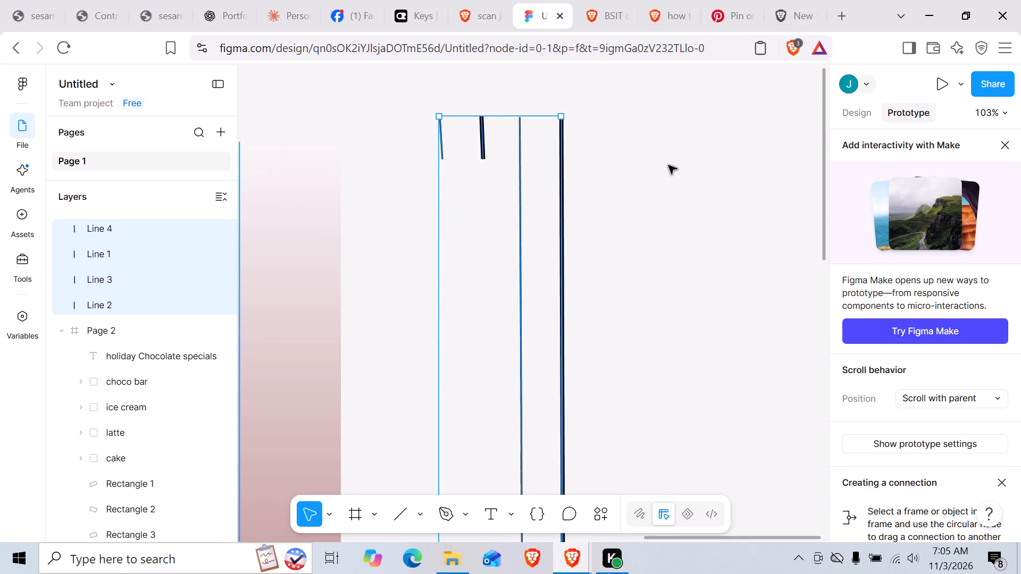
left_click(668, 166)
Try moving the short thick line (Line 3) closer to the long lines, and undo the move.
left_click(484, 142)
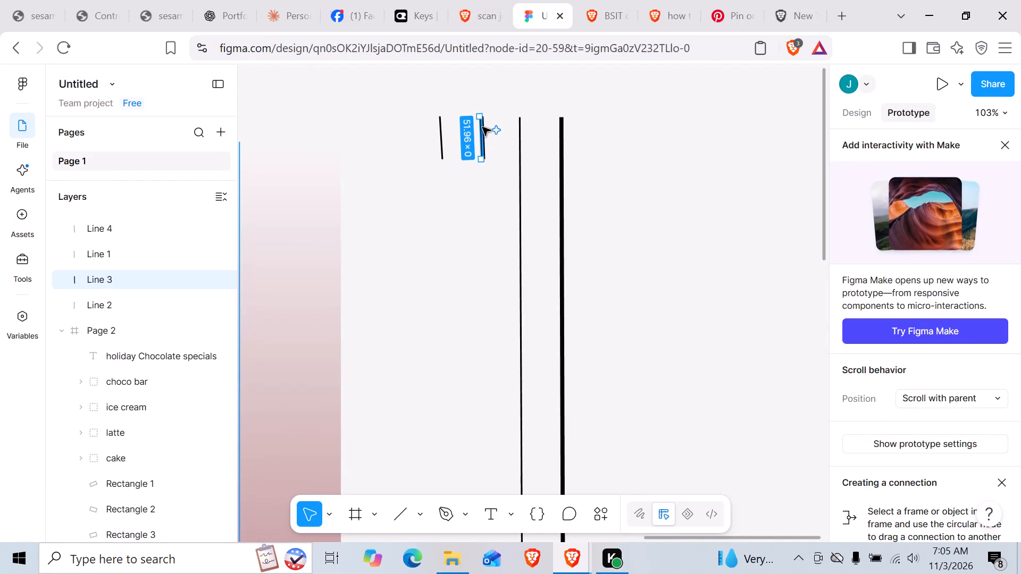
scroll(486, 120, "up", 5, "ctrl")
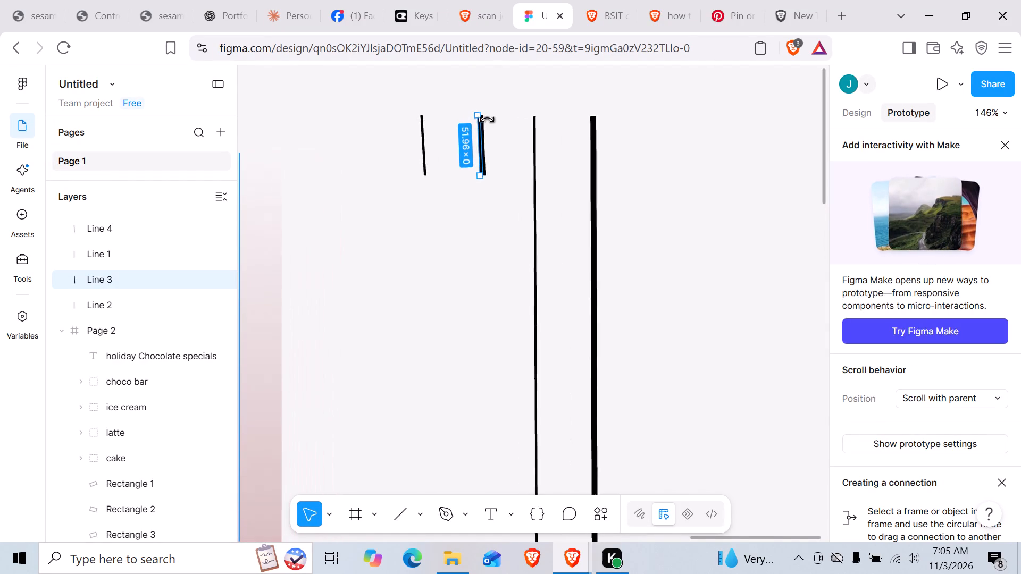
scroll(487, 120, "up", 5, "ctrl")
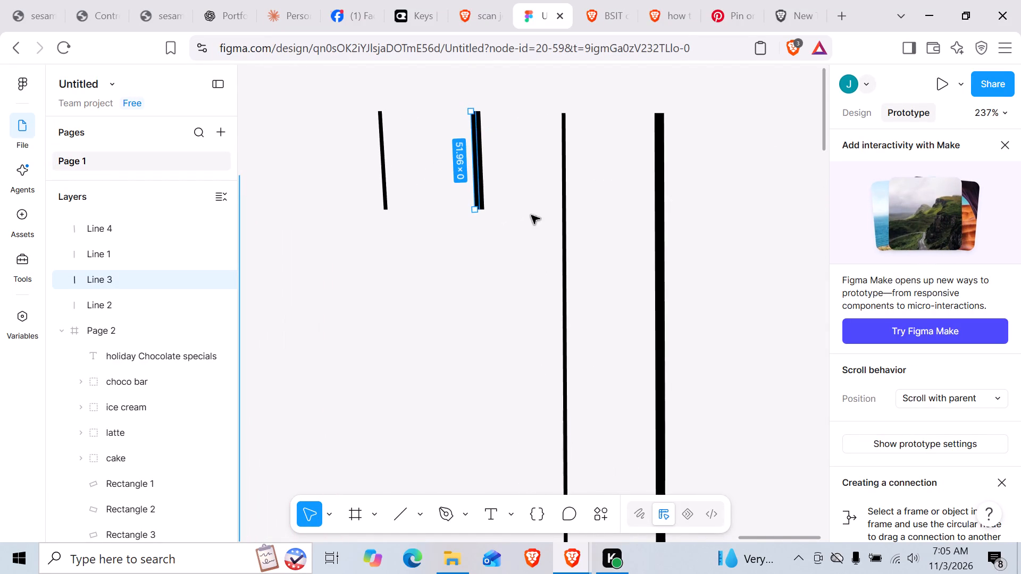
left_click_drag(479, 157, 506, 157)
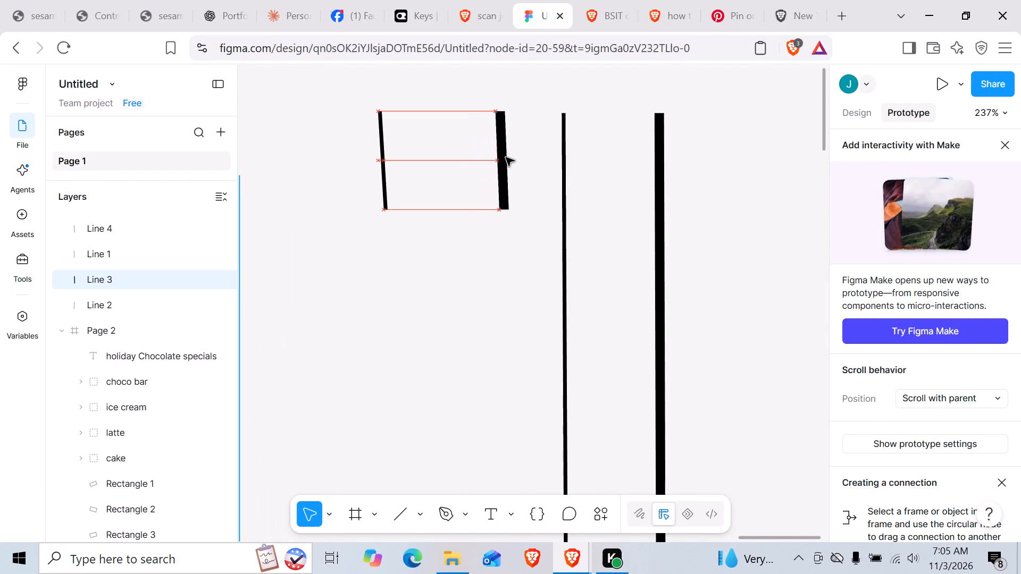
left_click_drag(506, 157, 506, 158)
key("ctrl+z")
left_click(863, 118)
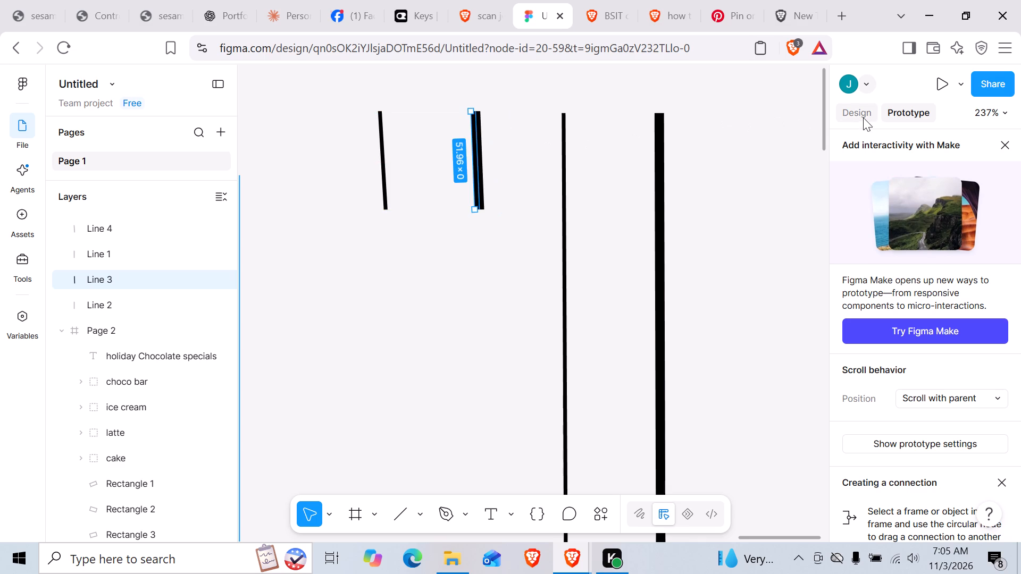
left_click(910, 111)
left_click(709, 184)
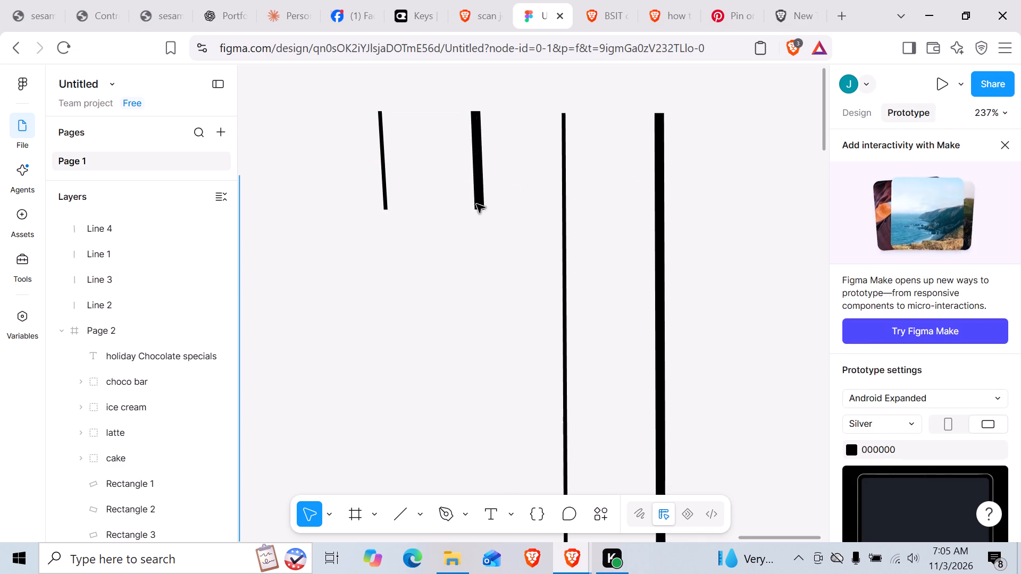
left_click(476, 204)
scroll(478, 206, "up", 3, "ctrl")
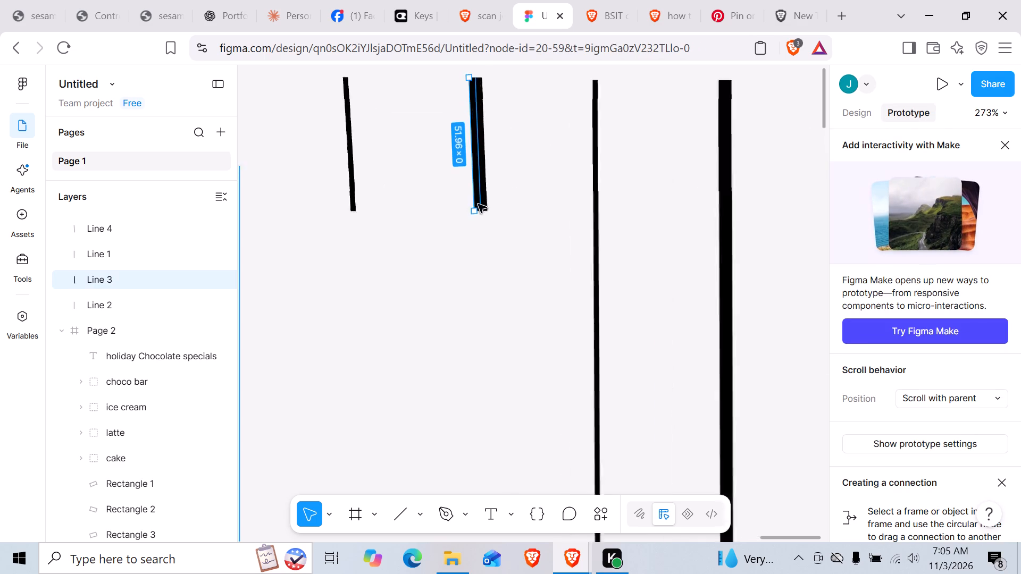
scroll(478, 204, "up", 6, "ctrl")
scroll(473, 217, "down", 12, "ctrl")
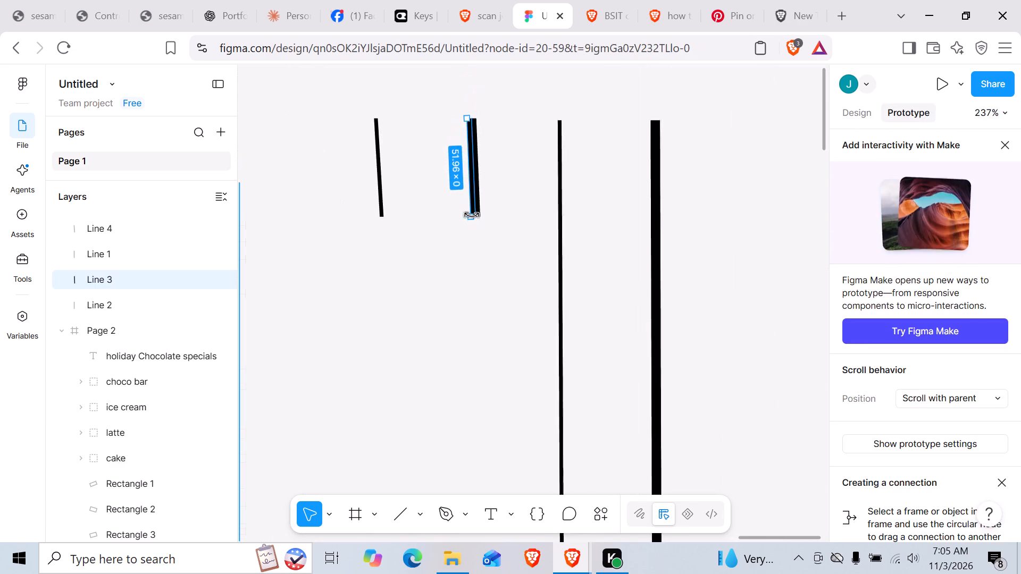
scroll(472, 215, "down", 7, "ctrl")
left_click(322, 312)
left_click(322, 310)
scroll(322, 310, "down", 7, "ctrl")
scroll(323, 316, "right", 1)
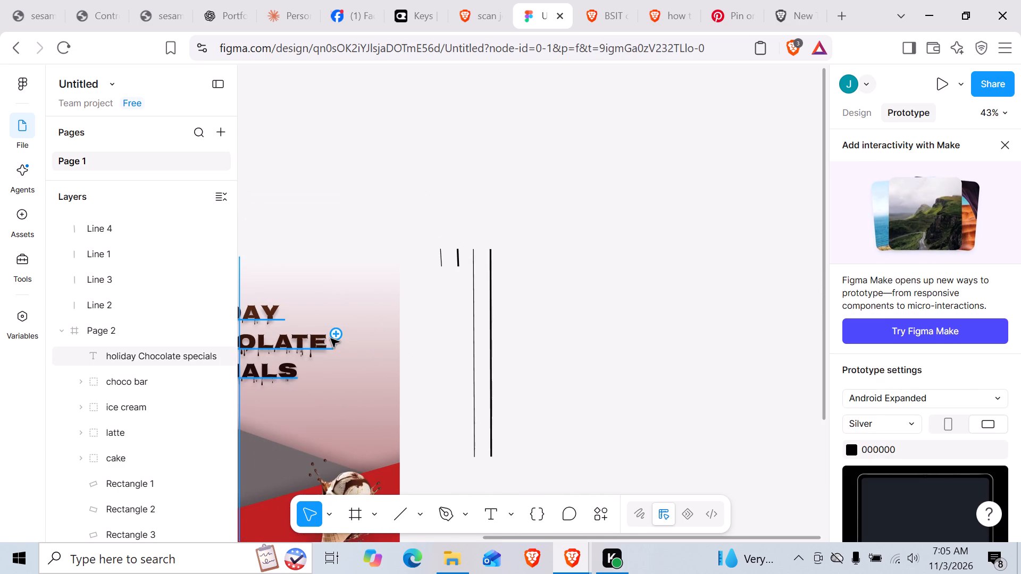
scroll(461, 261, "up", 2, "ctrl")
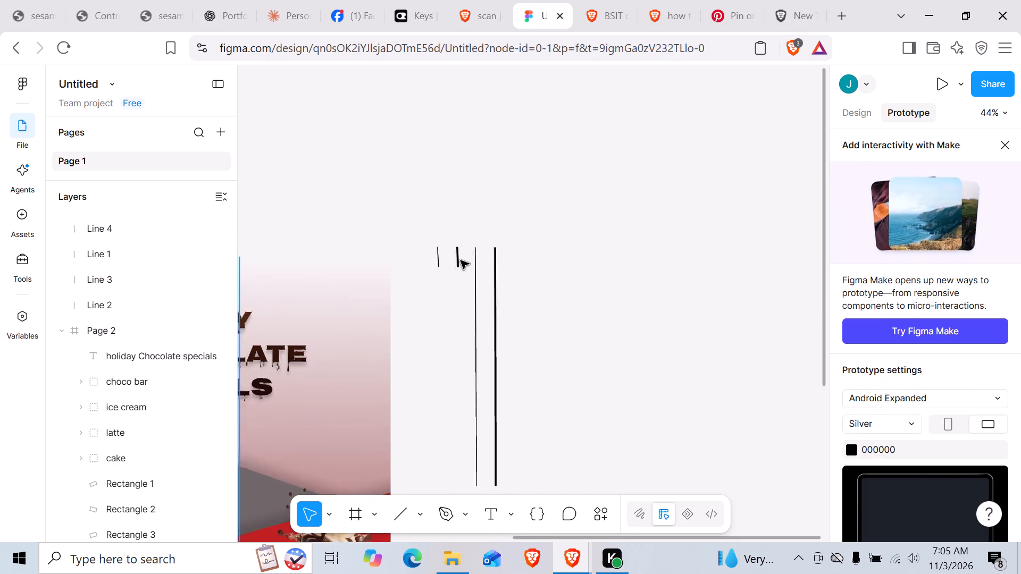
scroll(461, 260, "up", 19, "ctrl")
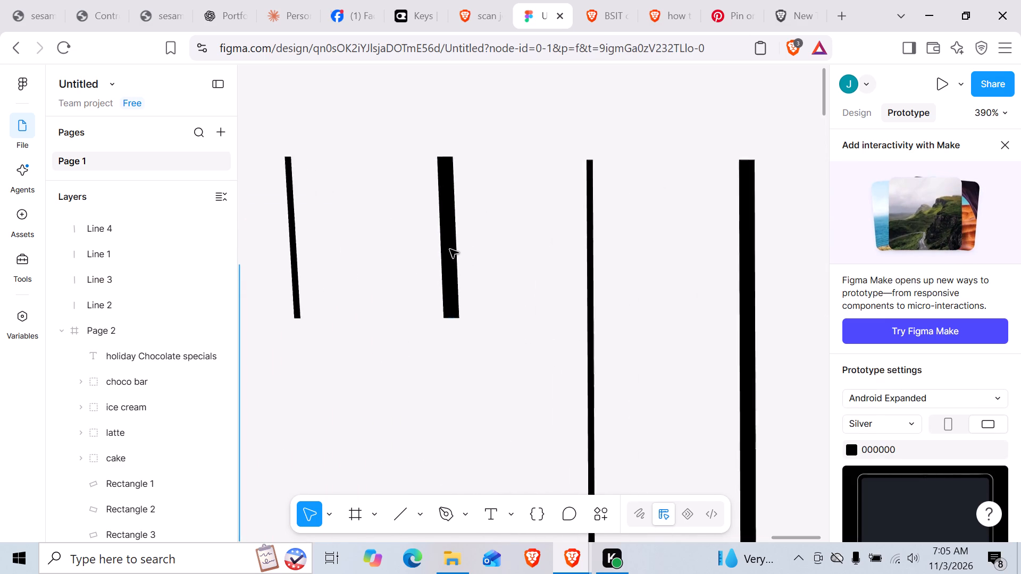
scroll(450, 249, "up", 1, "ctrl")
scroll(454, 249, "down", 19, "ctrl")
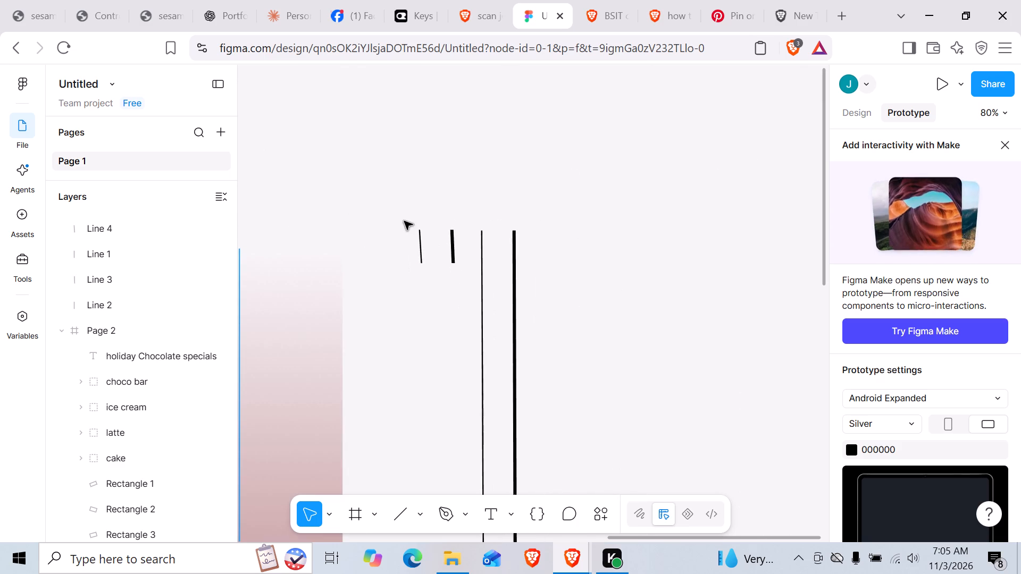
Select all four vertical lines beside Page 2 and combine them into one single component.
left_click_drag(404, 218, 569, 470)
scroll(564, 487, "down", 3)
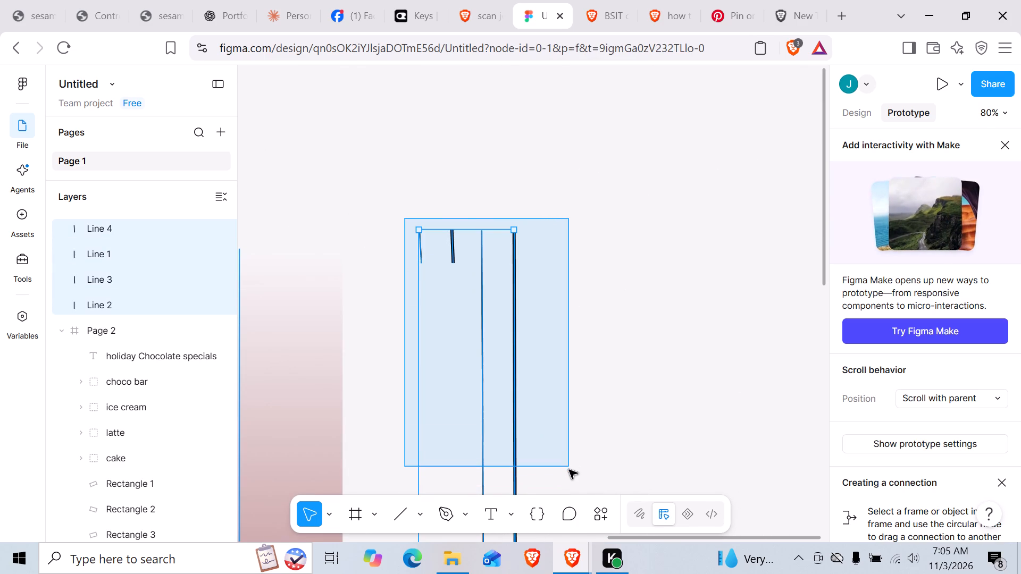
left_click_drag(569, 470, 564, 496)
scroll(597, 475, "down", 1)
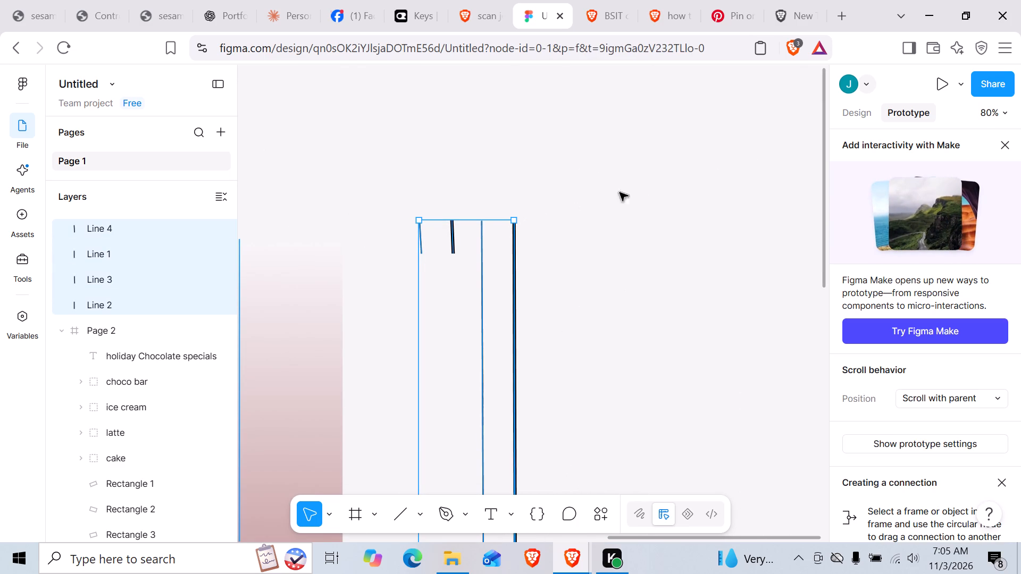
left_click(851, 112)
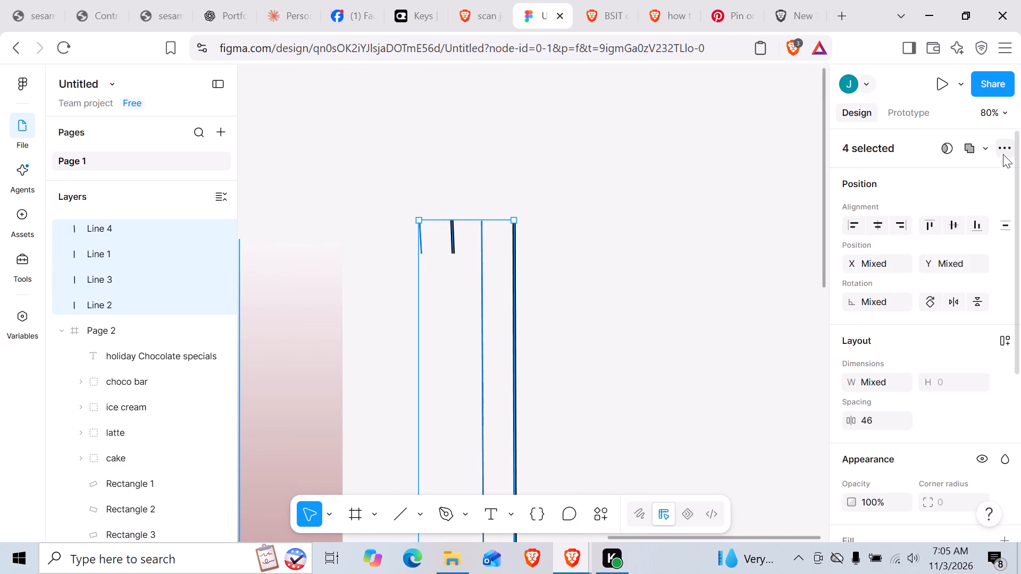
left_click(1009, 152)
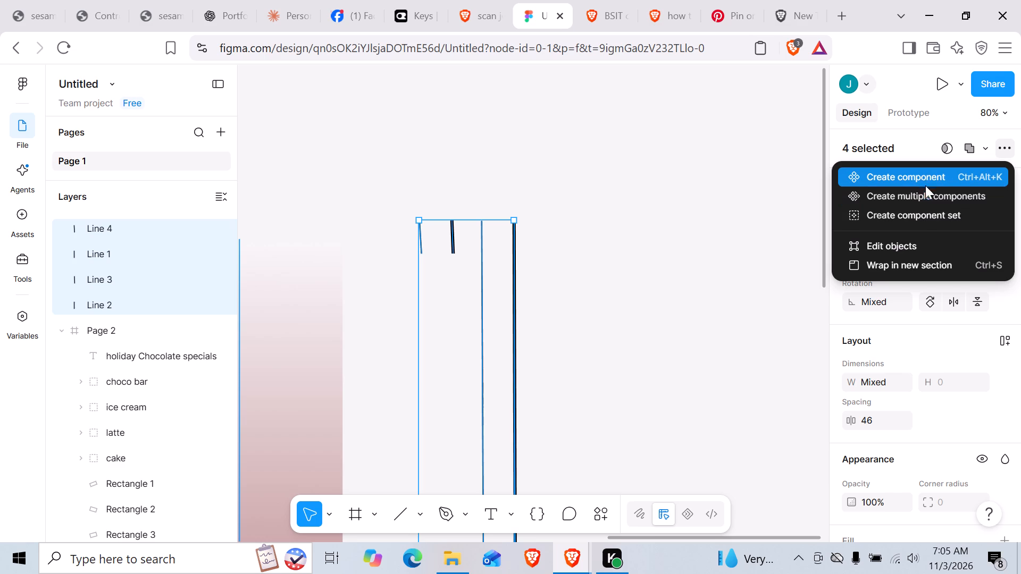
left_click(925, 176)
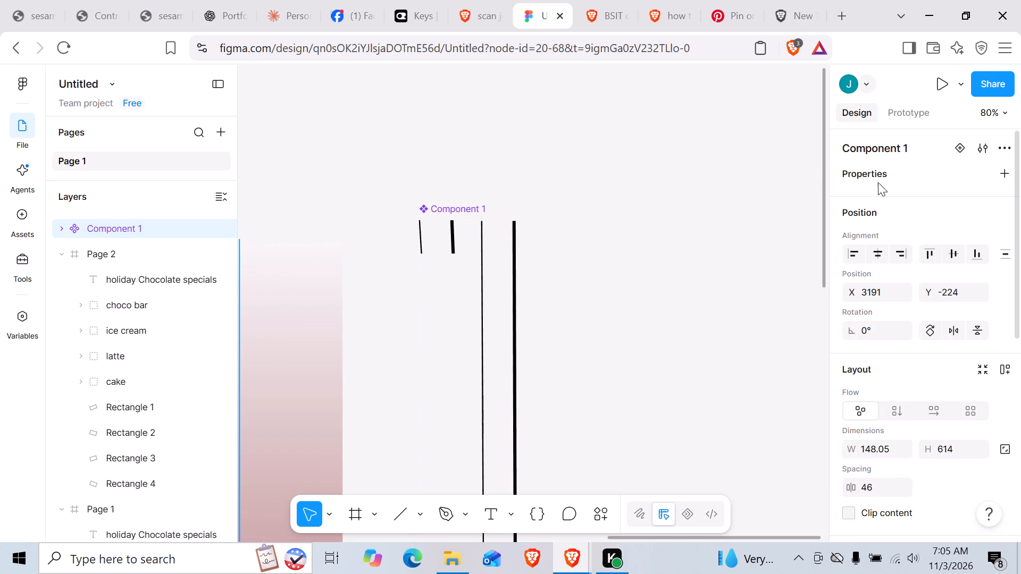
Move the combined line component slightly away from Page 2, to about X 3233, Y -213.
scroll(447, 249, "up", 9, "ctrl")
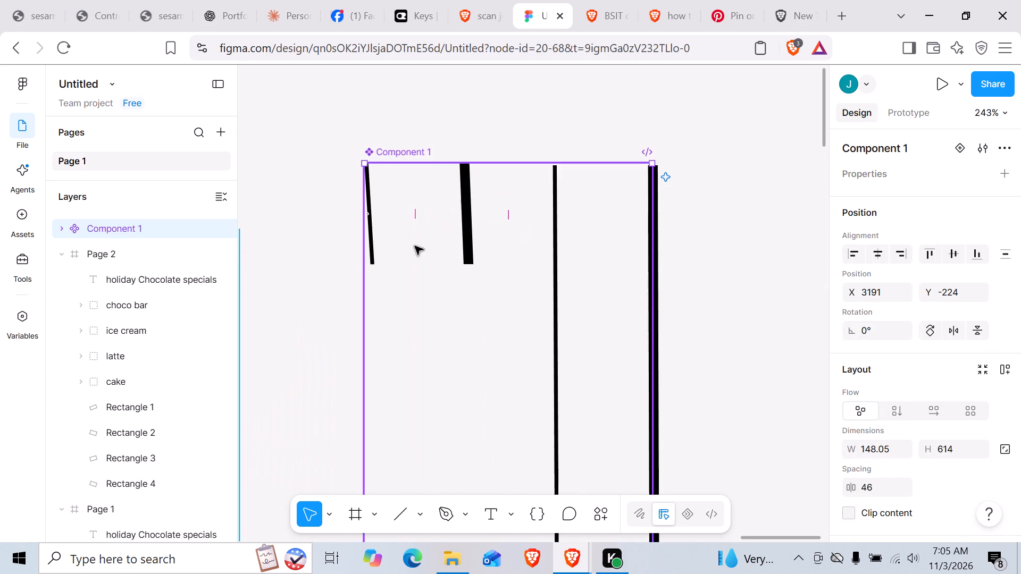
left_click(371, 252)
left_click(373, 252)
double_click(373, 251)
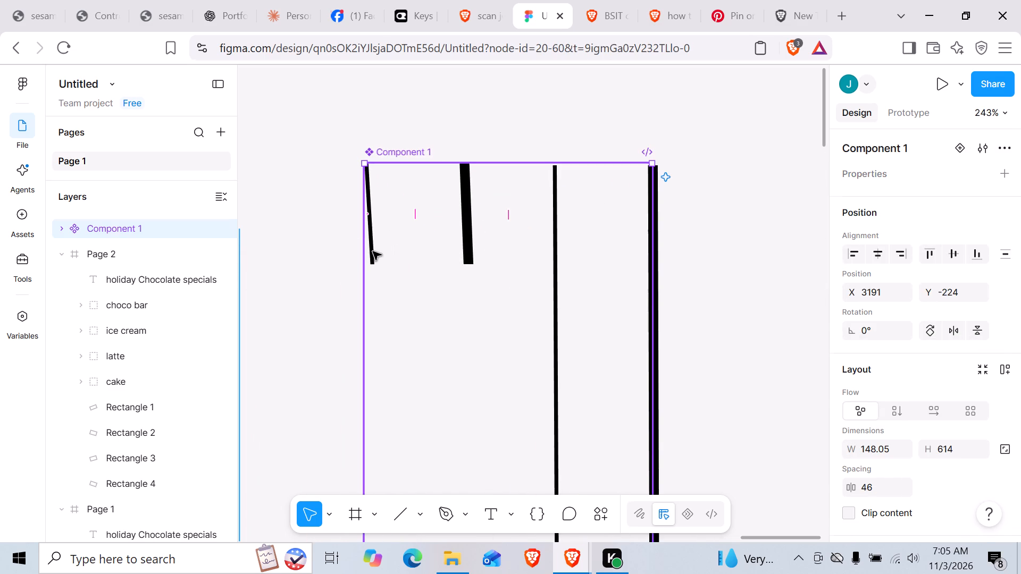
left_click(319, 283)
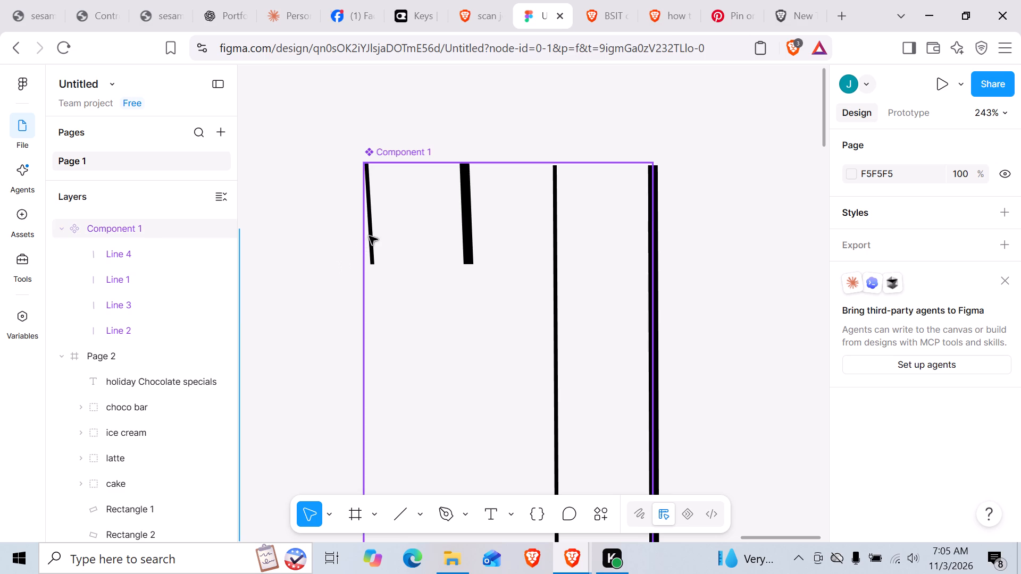
left_click_drag(371, 235, 453, 257)
scroll(450, 252, "down", 10, "ctrl")
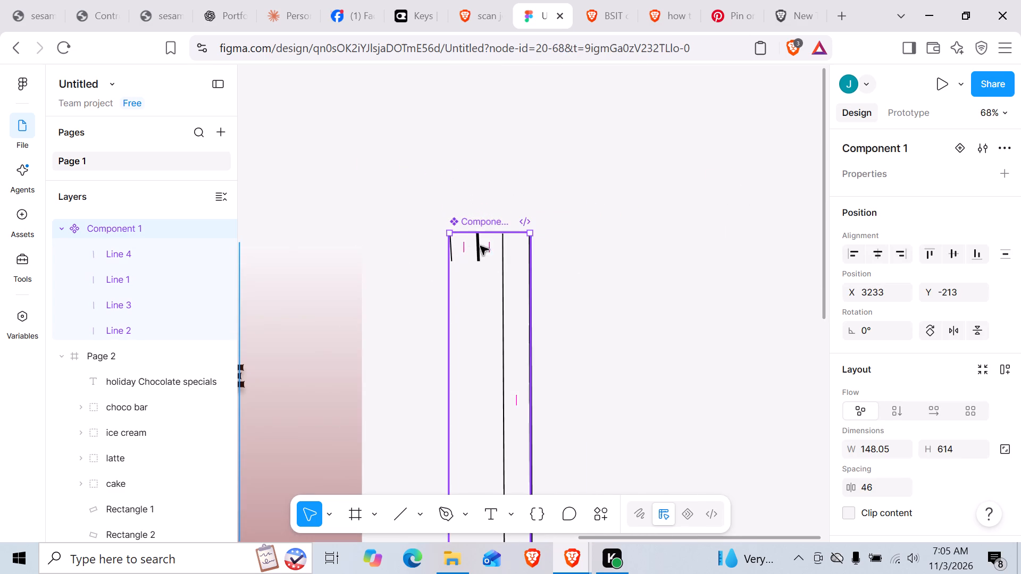
Create a prototype connection from the short thick line (Line 3) to the long thick line (Line 2) inside the component.
scroll(533, 234, "down", 4)
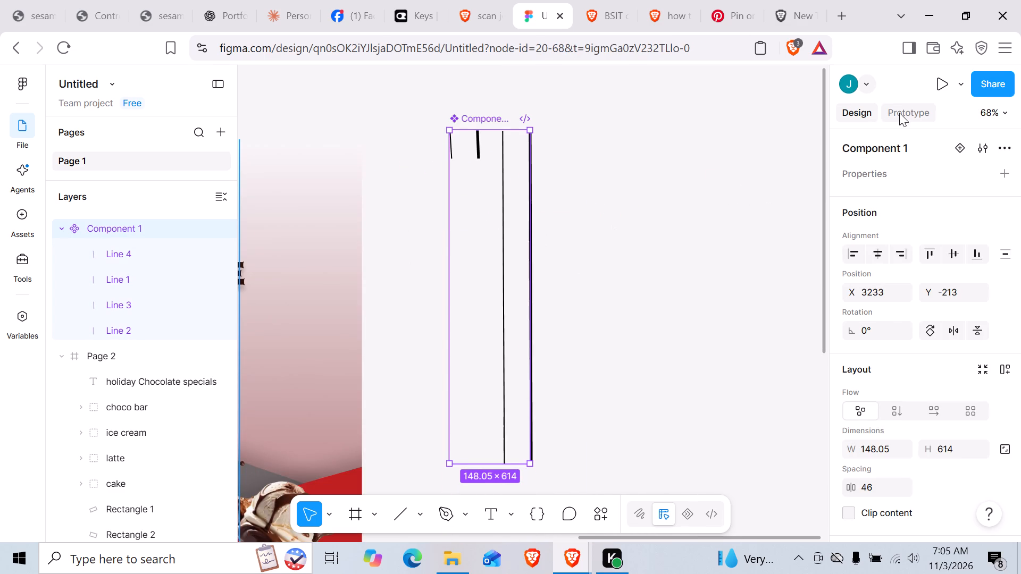
left_click(899, 113)
scroll(514, 180, "up", 7, "ctrl")
left_click(395, 123)
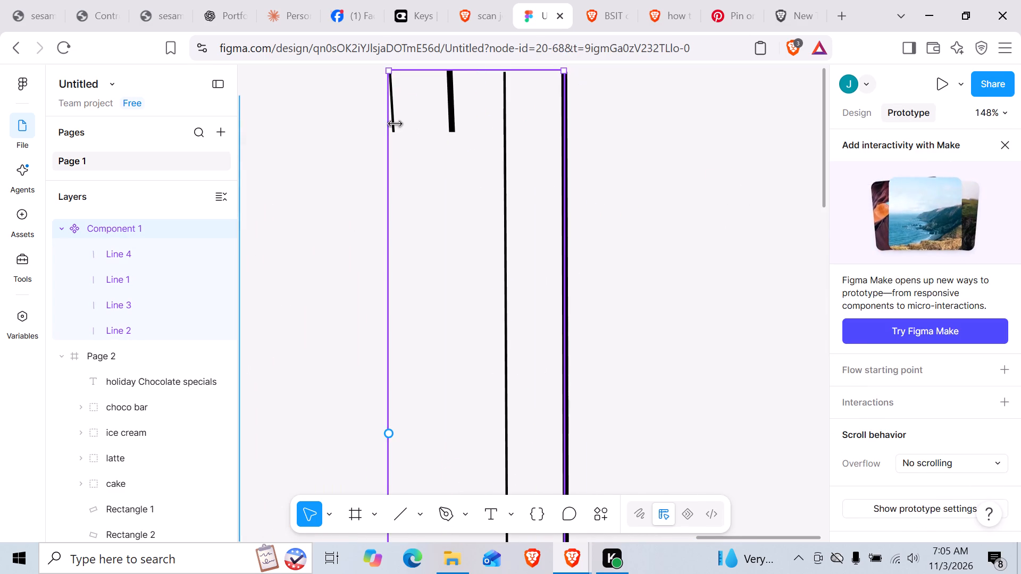
left_click(334, 138)
left_click(453, 120)
left_click(453, 120)
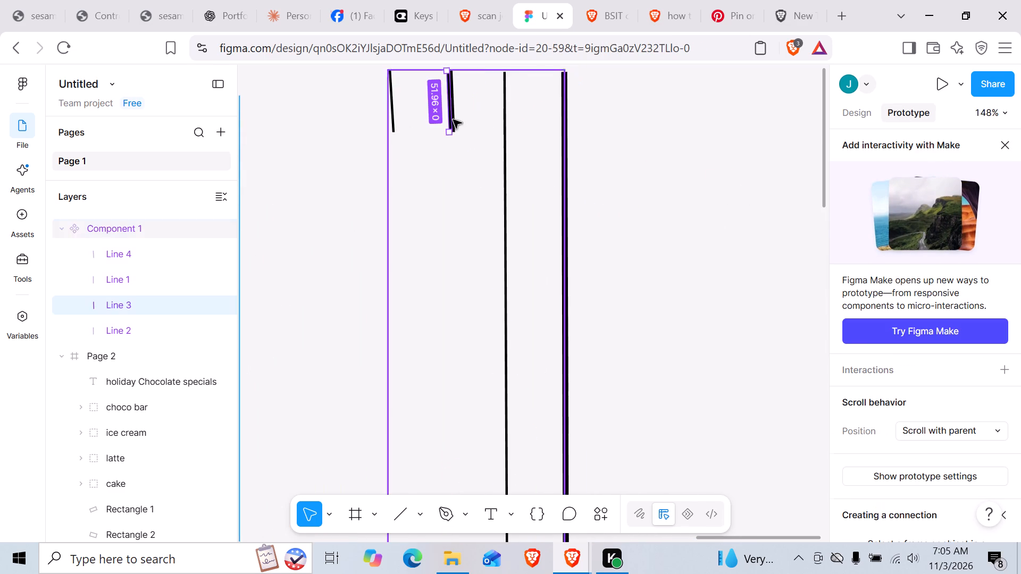
left_click_drag(448, 133, 562, 129)
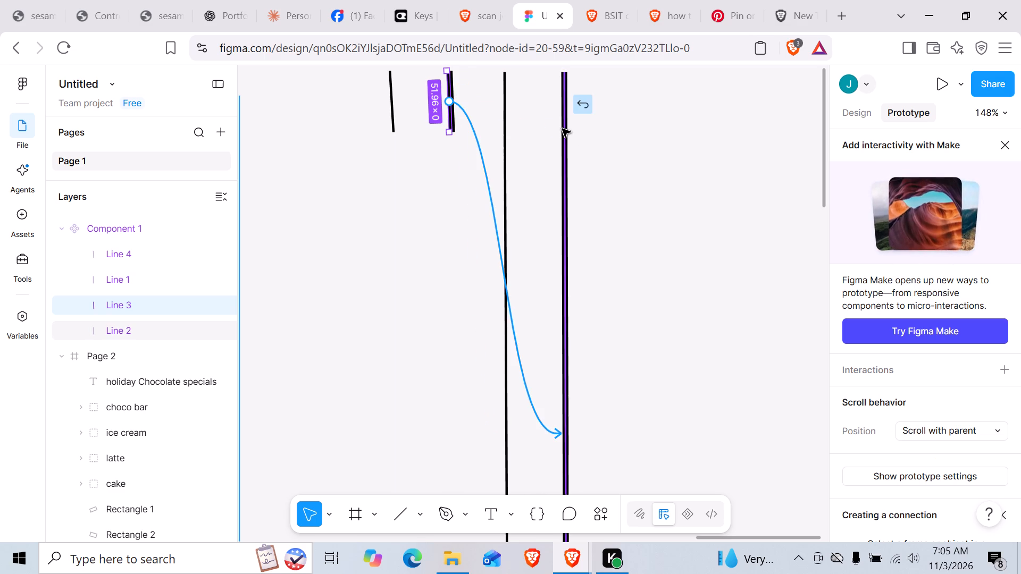
left_click_drag(562, 129, 563, 129)
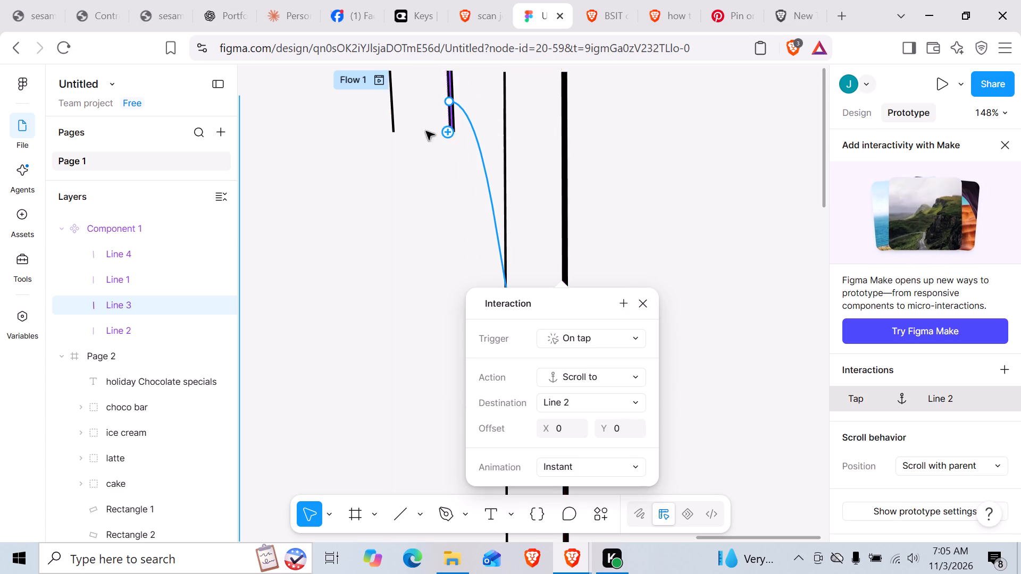
Create a prototype connection from the short thin line (Line 4) to the long thin line (Line 1).
left_click(394, 123)
left_click_drag(393, 135, 412, 151)
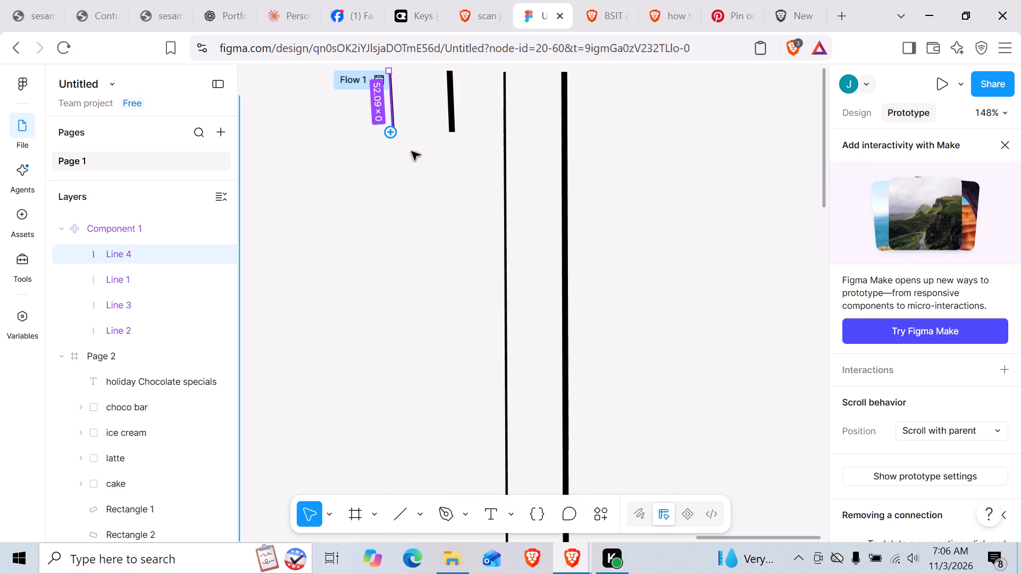
left_click_drag(412, 151, 506, 208)
left_click(629, 173)
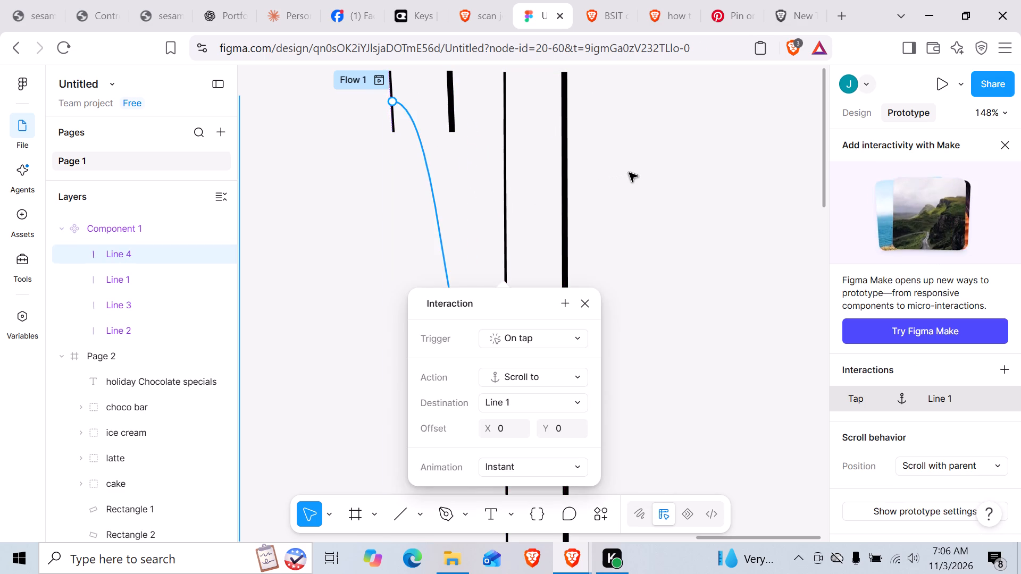
Clear the interaction from Line 4 to Line 1 by setting its trigger to None.
scroll(575, 192, "down", 6, "ctrl")
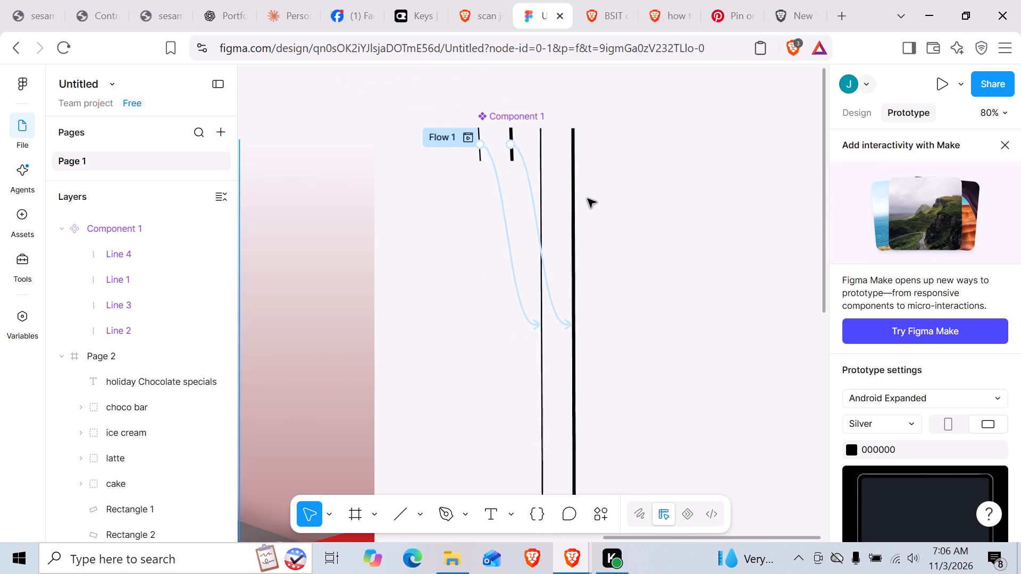
scroll(590, 198, "up", 3, "ctrl")
left_click(472, 199)
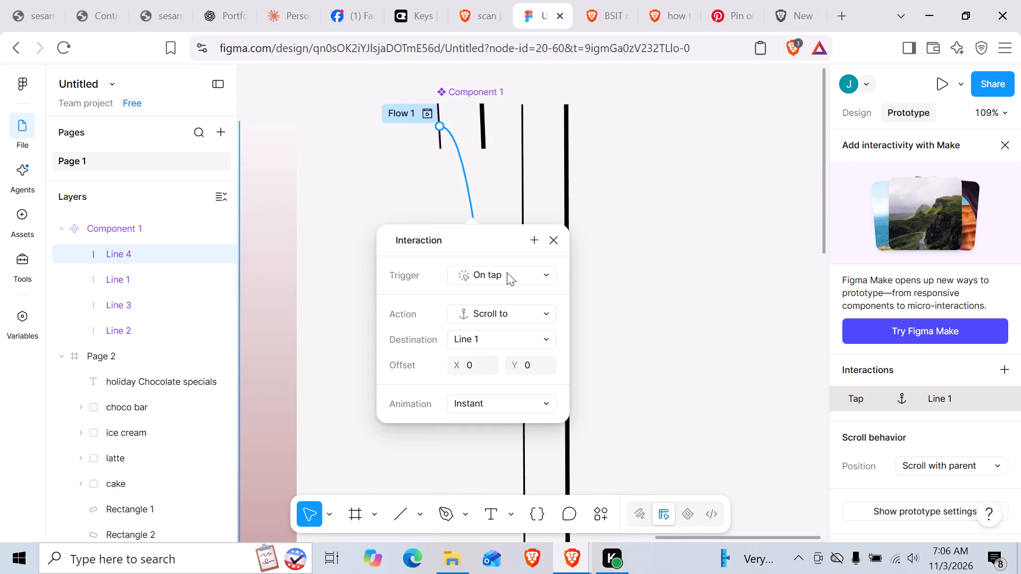
left_click(508, 273)
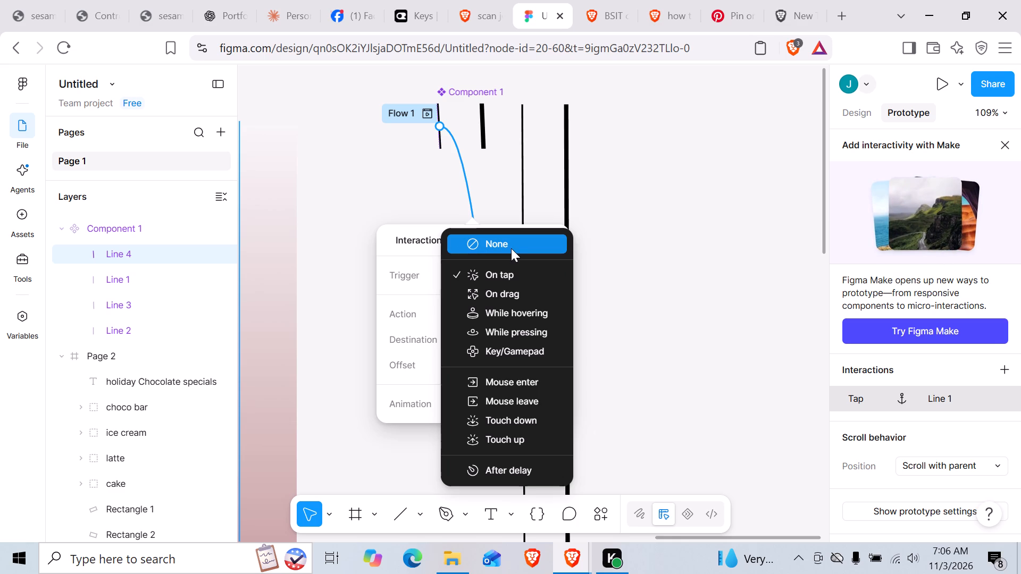
left_click(511, 248)
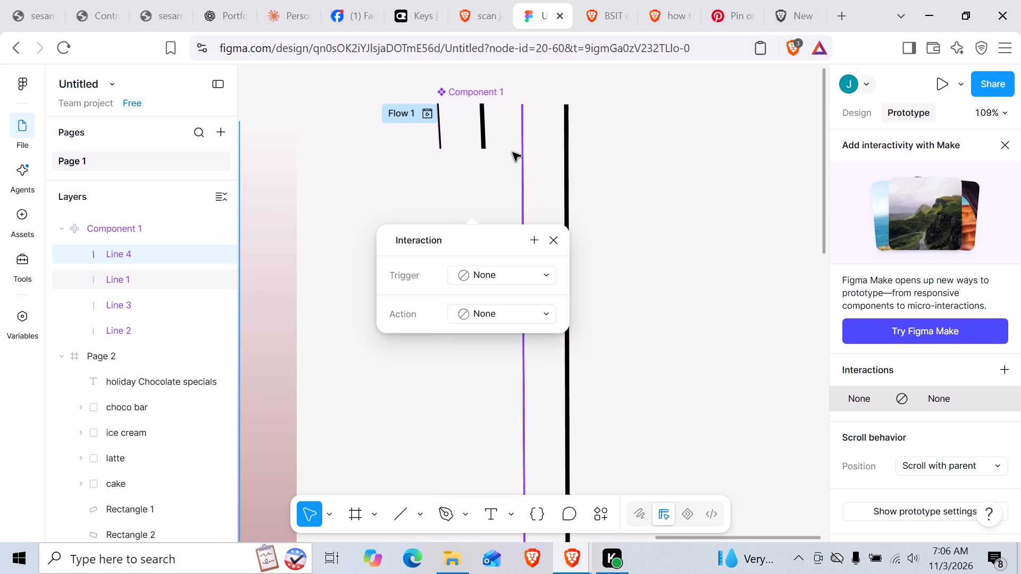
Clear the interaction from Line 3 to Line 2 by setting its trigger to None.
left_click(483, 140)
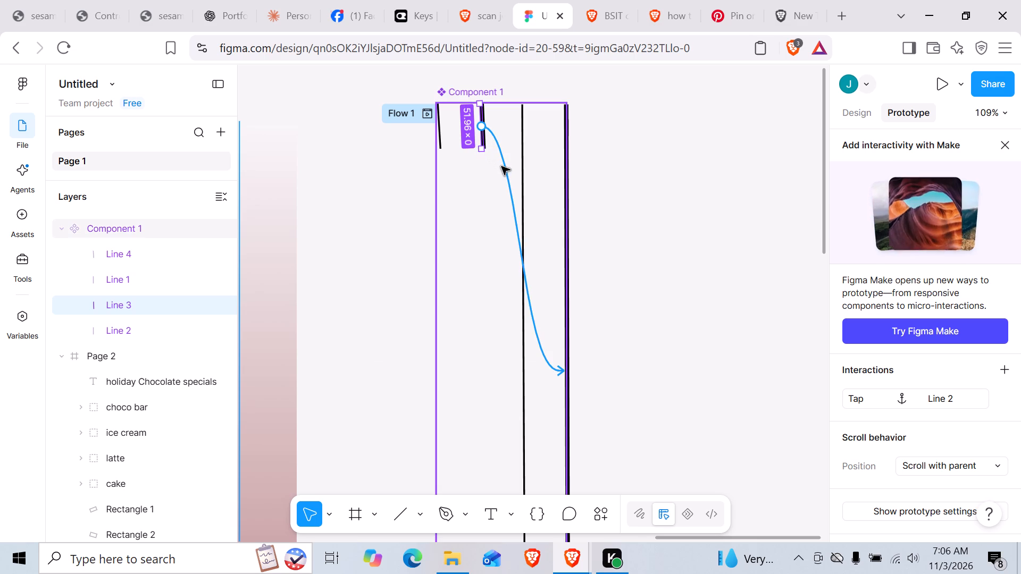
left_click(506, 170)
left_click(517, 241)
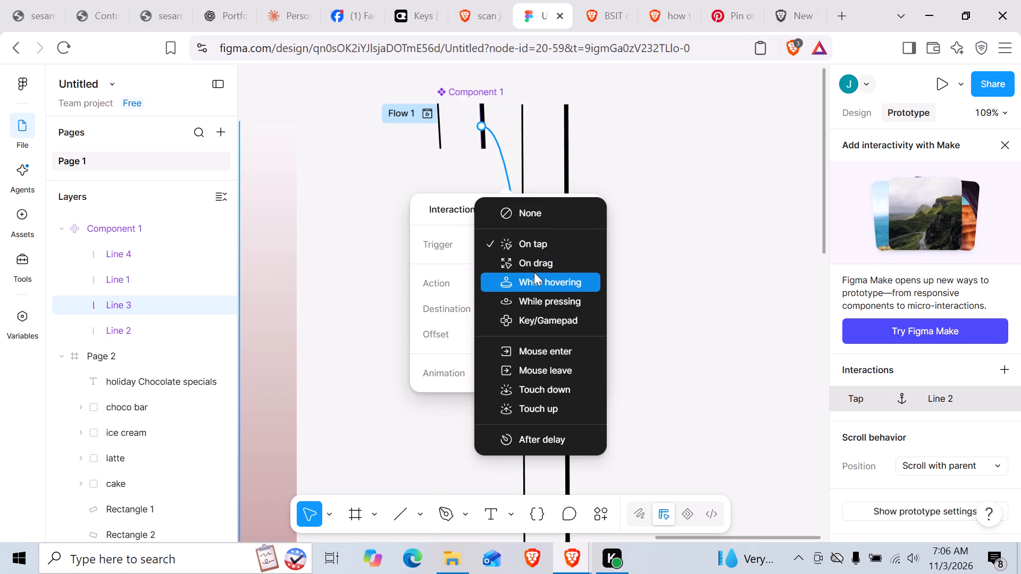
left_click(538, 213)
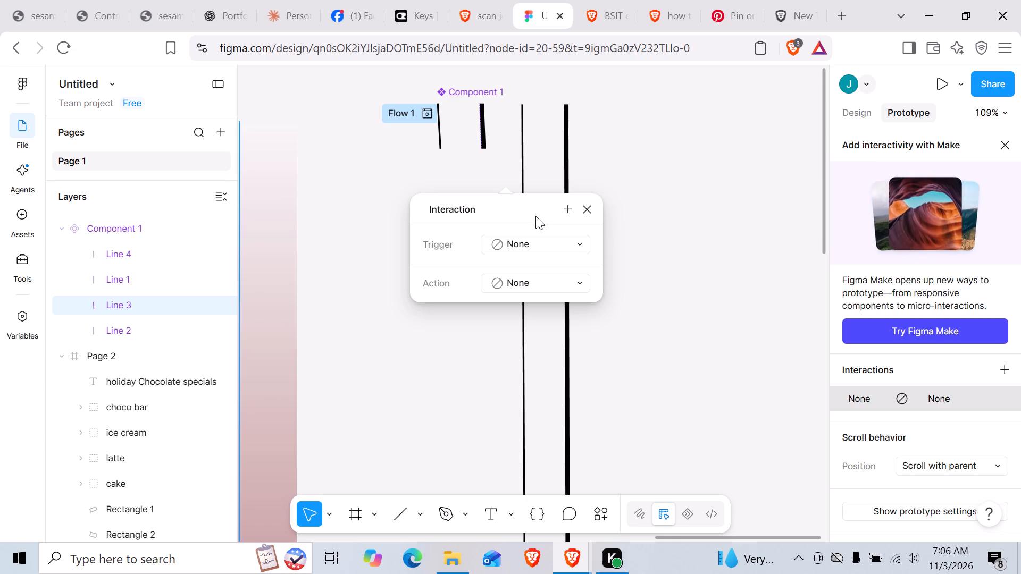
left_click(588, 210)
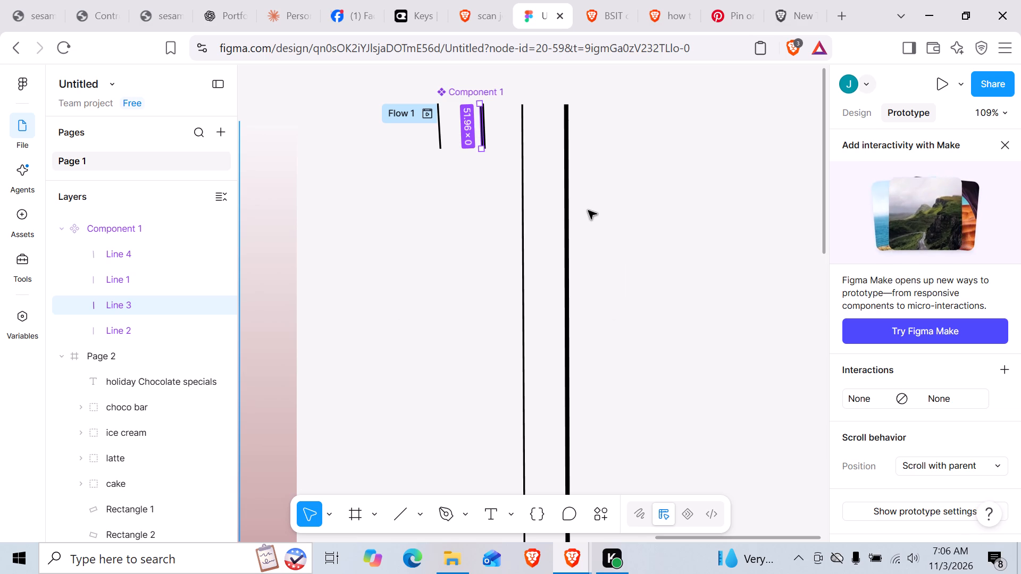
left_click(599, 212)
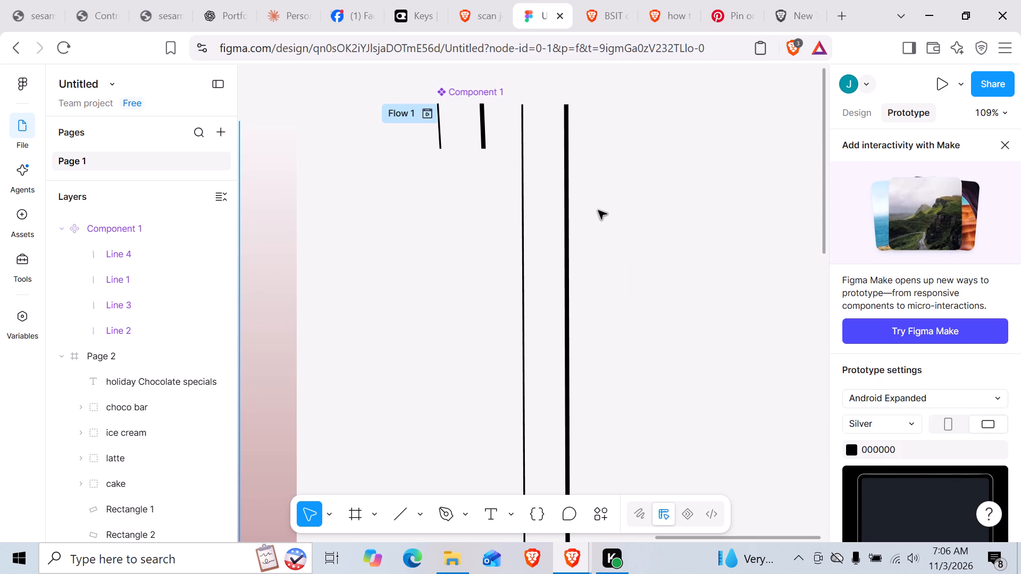
Preview the Flow 1 prototype of the line component, restart it, and close the preview.
left_click(426, 112)
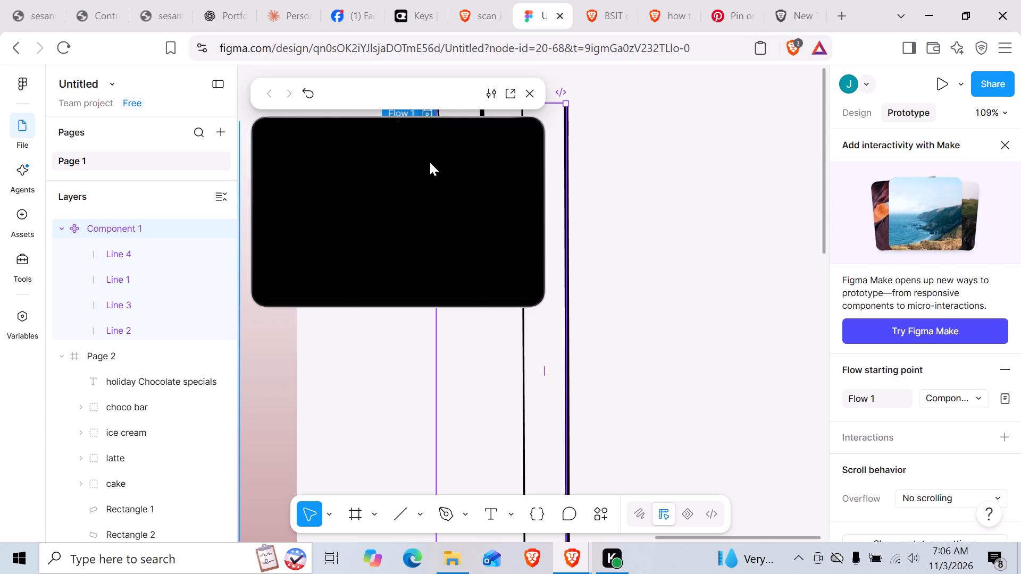
left_click(420, 207)
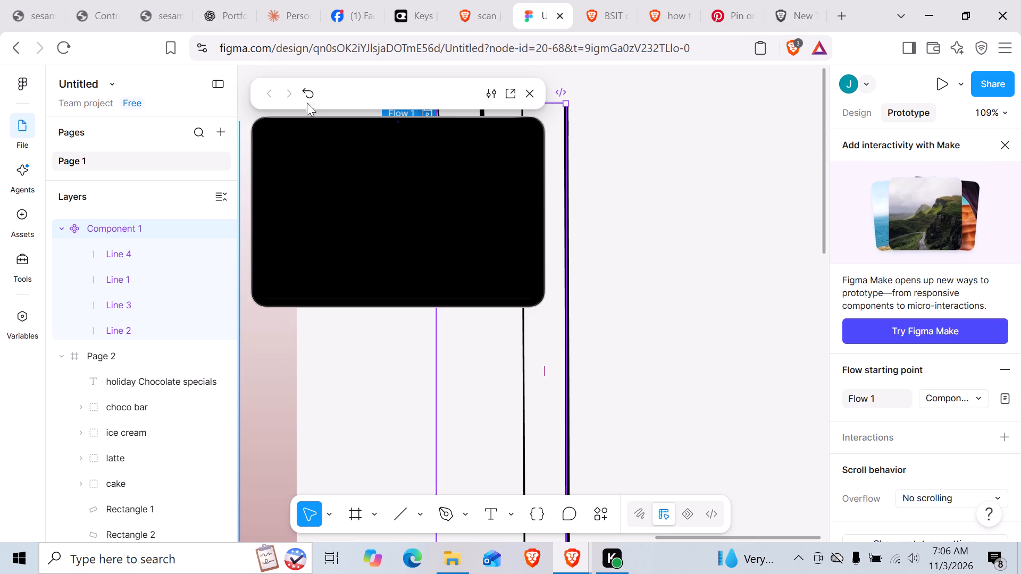
left_click(291, 91)
left_click(316, 90)
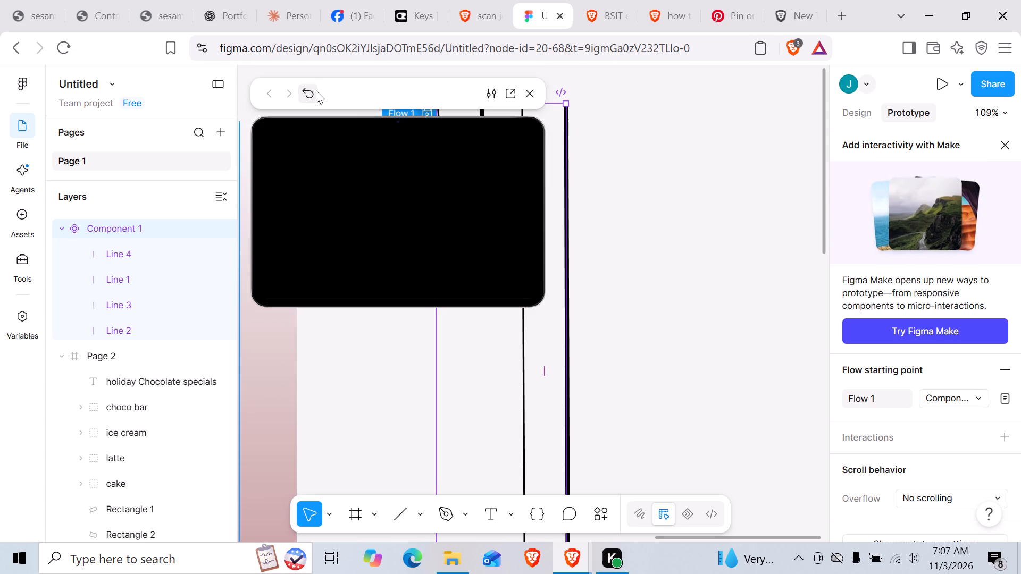
left_click(316, 90)
left_click(438, 175)
left_click(534, 89)
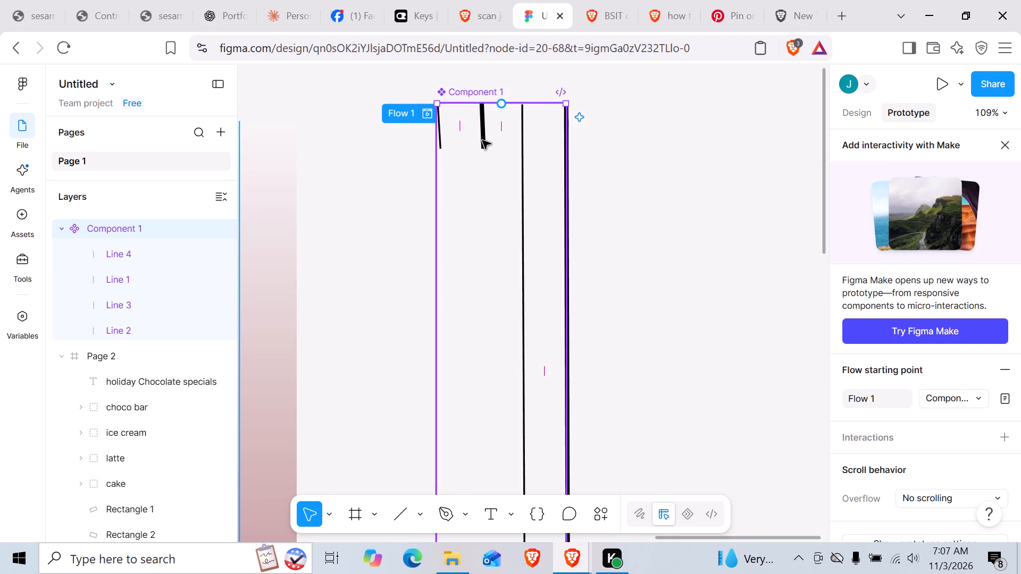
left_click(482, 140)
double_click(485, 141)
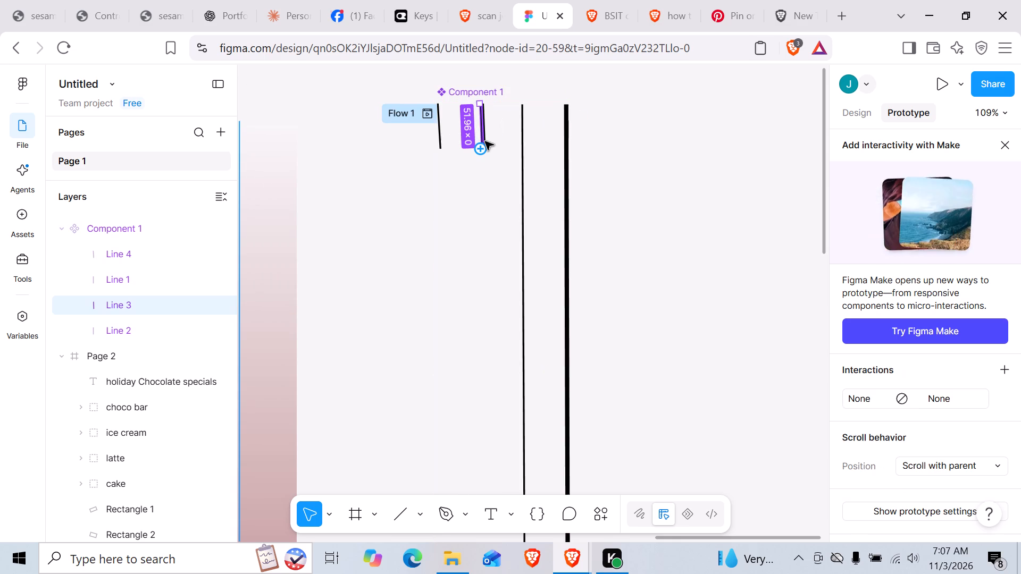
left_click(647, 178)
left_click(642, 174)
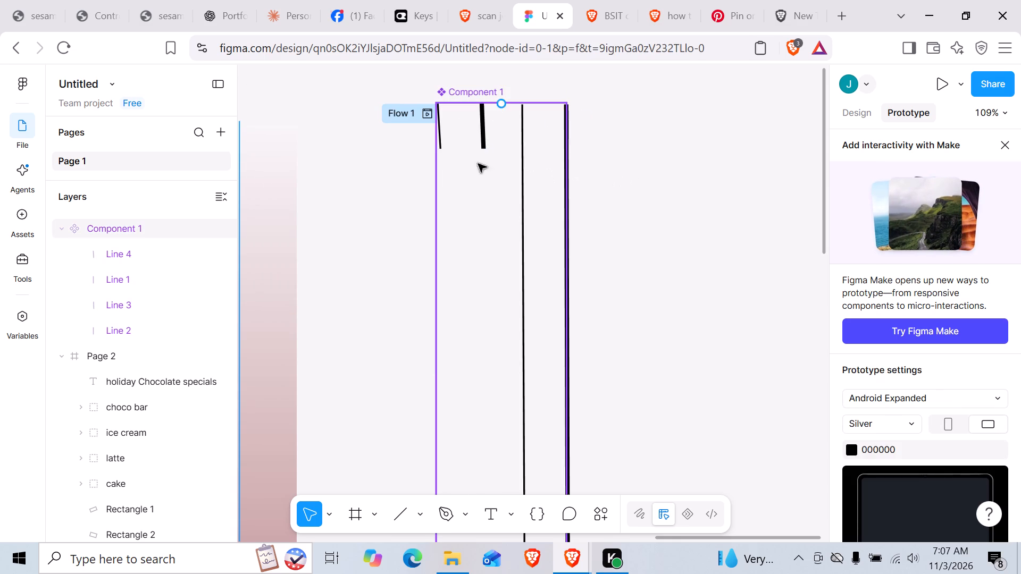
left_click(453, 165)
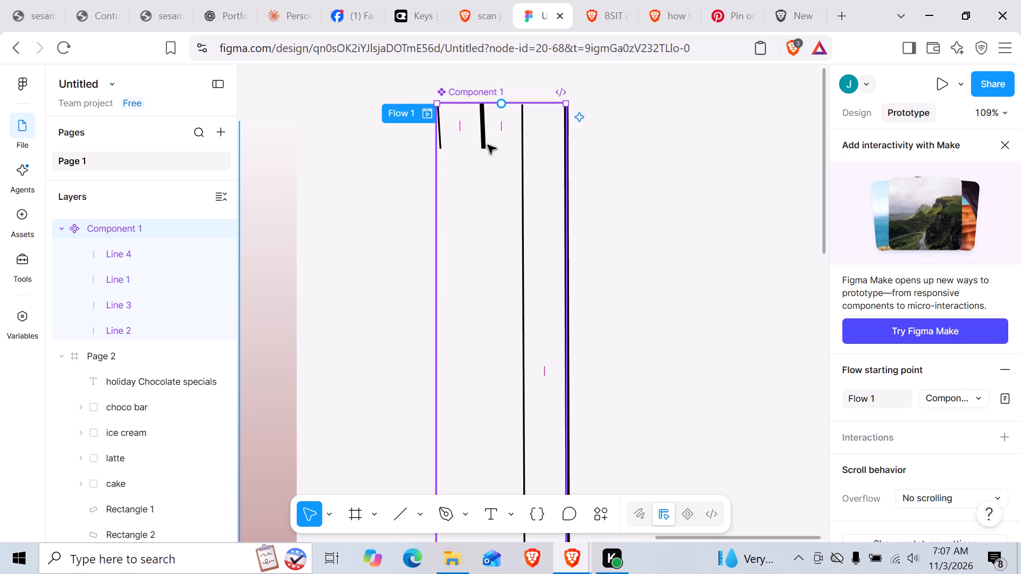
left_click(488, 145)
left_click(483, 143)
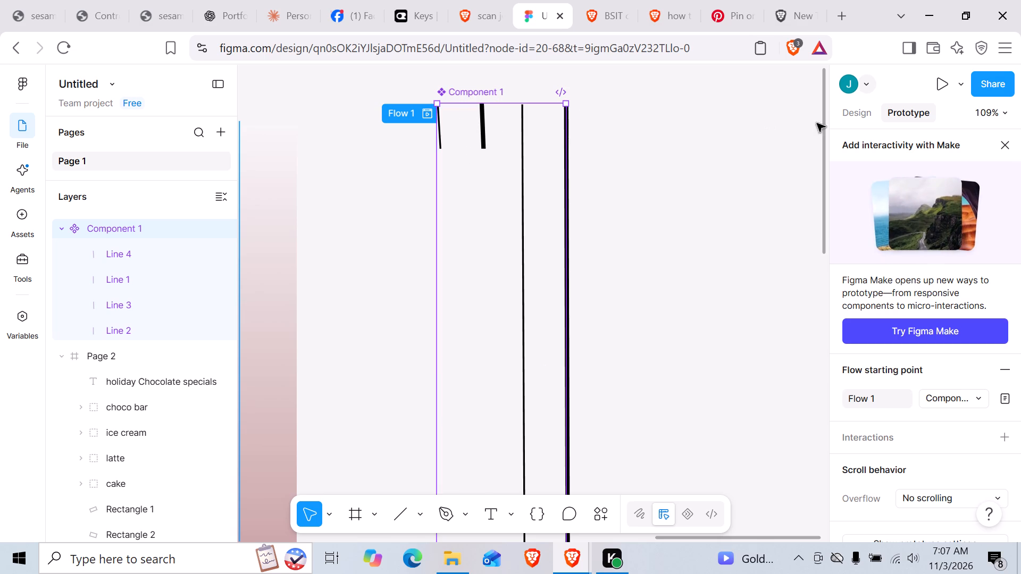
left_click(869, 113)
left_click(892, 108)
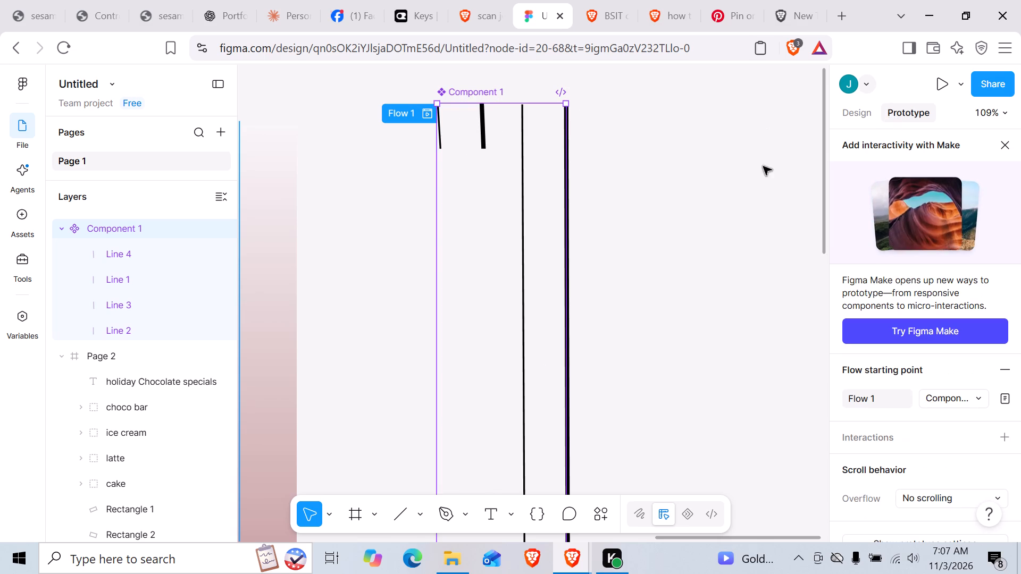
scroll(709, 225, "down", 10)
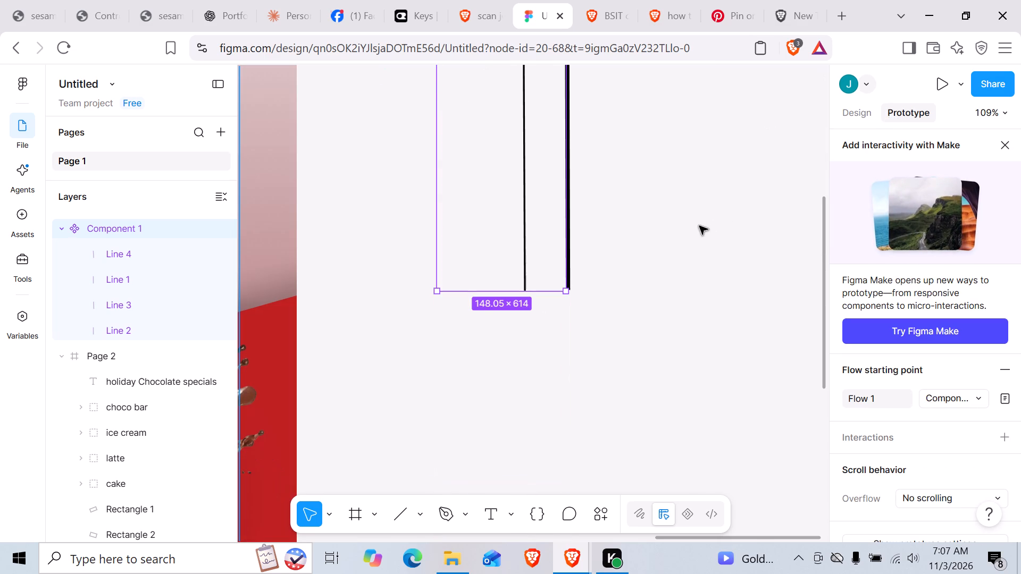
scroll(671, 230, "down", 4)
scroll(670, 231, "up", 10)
Create a prototype connection from the short thick line (Line 3) to the long thick line (Line 2).
left_click(485, 173)
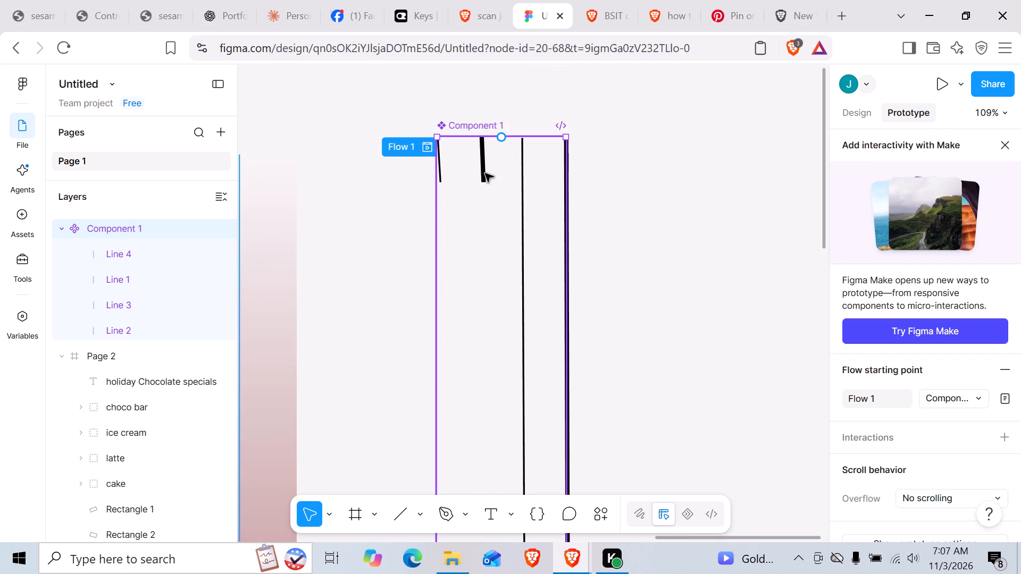
left_click(484, 175)
left_click_drag(483, 184, 563, 263)
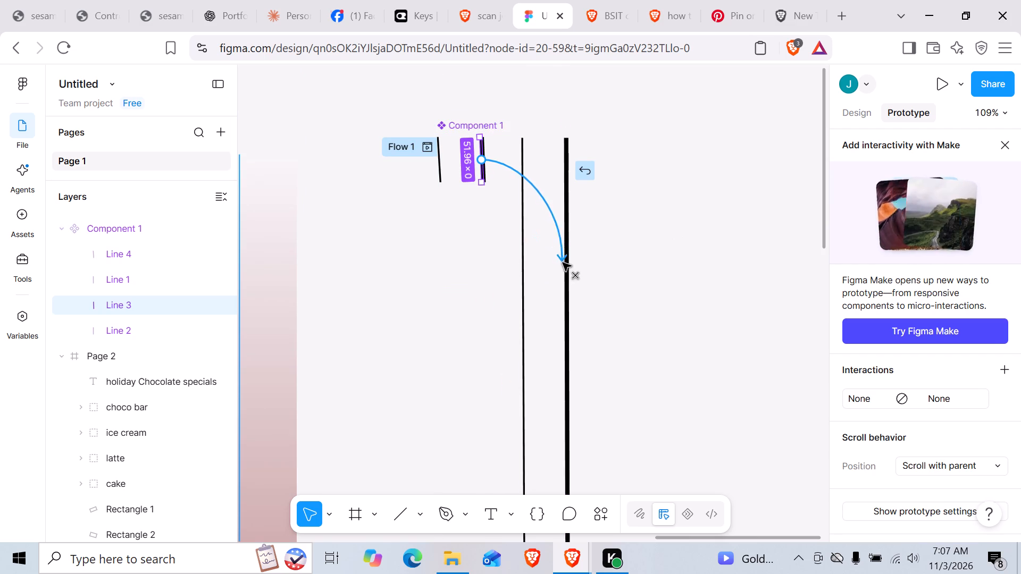
left_click_drag(563, 263, 565, 272)
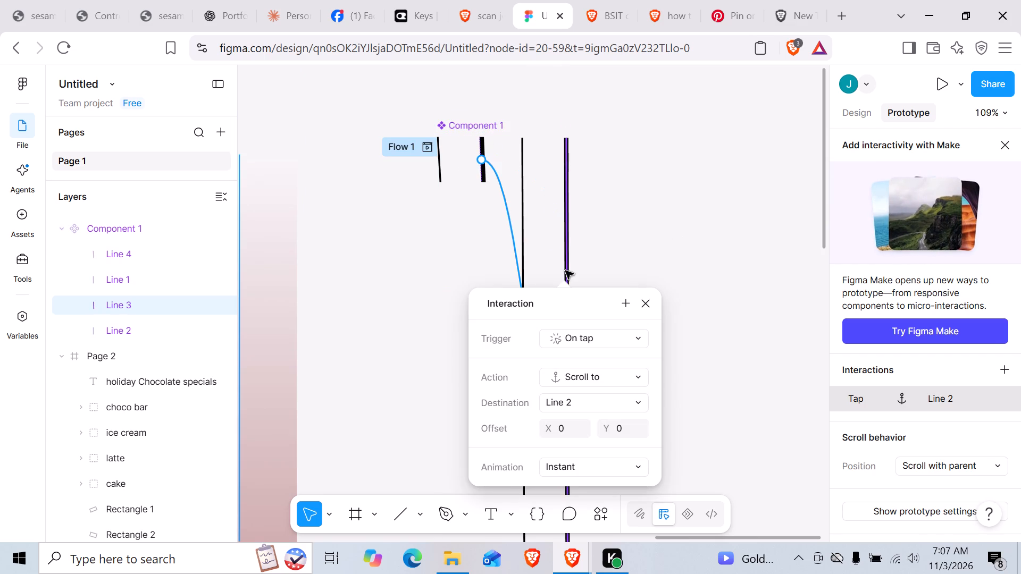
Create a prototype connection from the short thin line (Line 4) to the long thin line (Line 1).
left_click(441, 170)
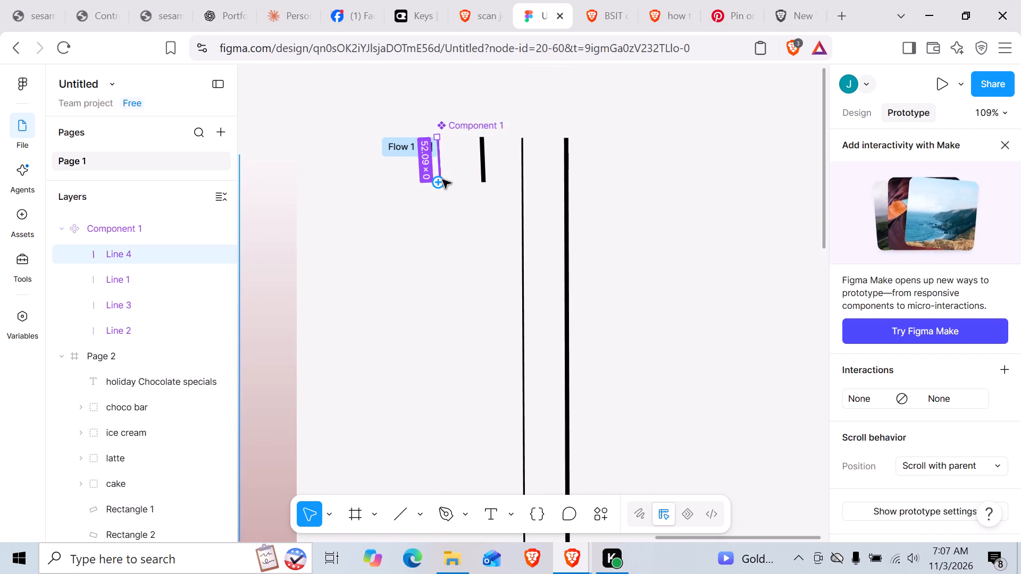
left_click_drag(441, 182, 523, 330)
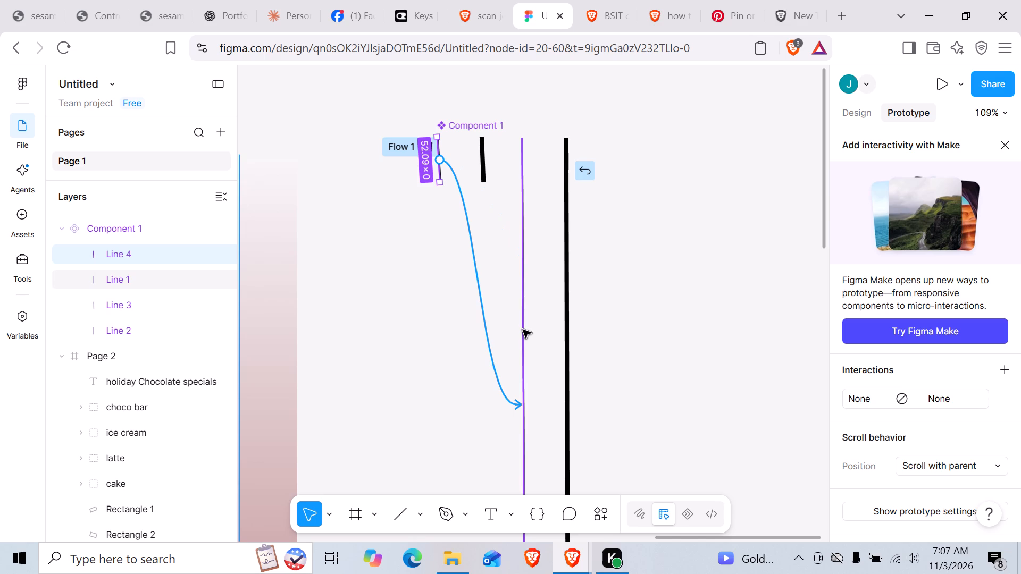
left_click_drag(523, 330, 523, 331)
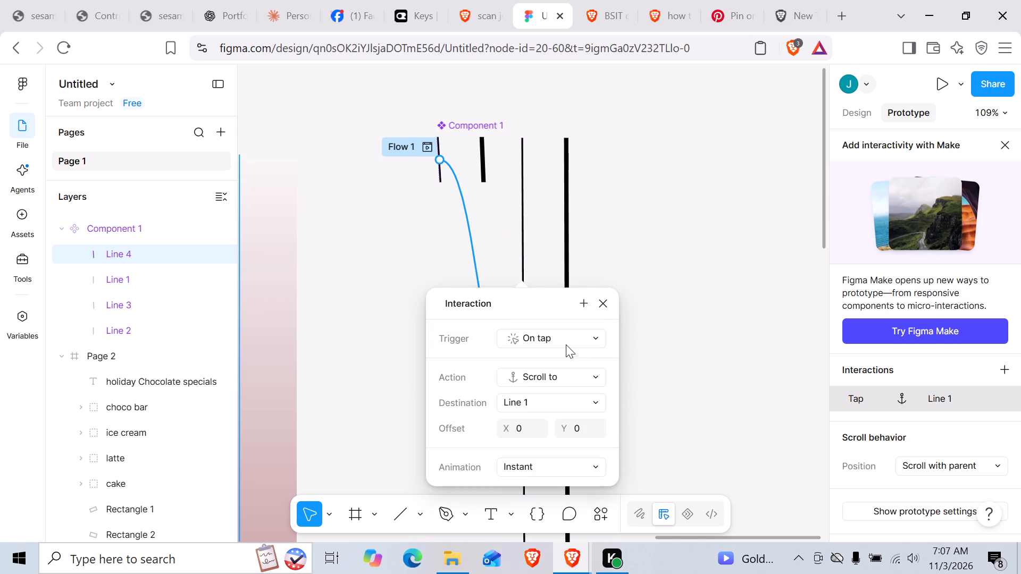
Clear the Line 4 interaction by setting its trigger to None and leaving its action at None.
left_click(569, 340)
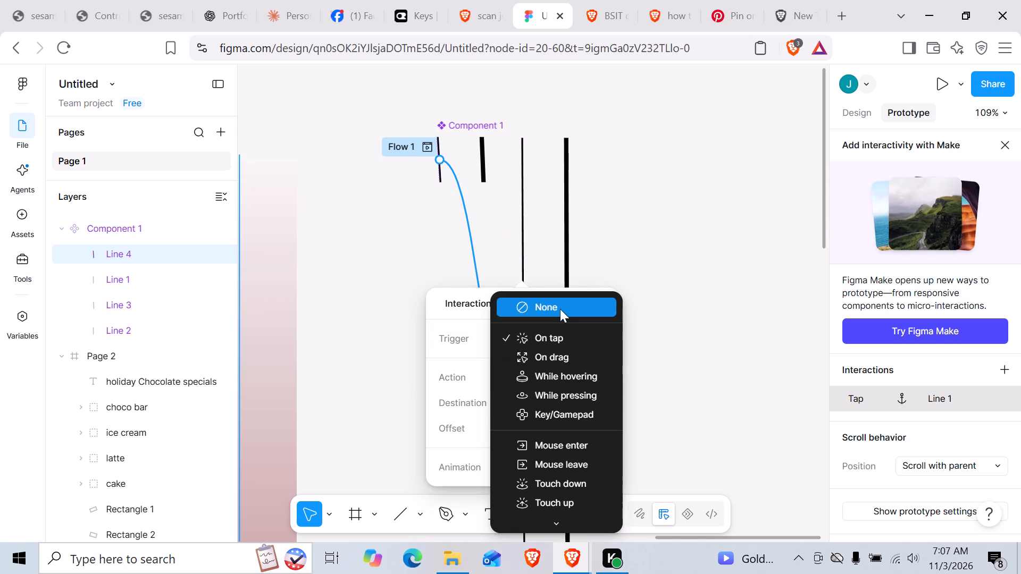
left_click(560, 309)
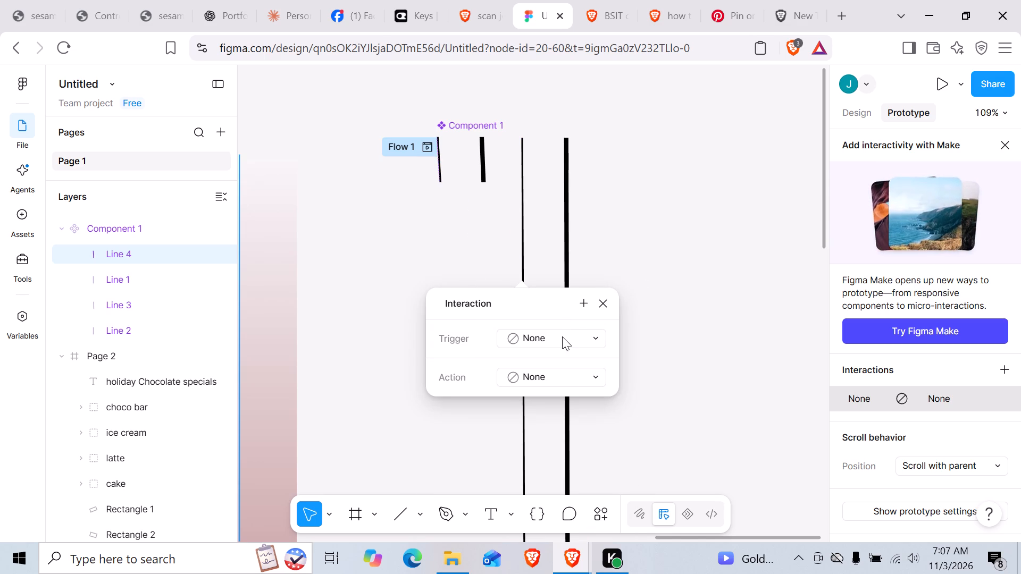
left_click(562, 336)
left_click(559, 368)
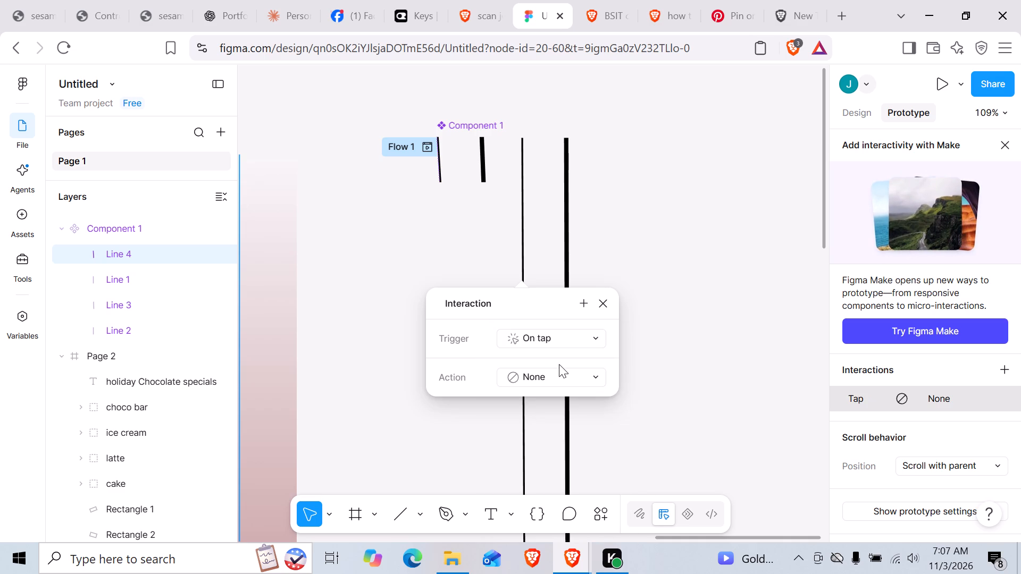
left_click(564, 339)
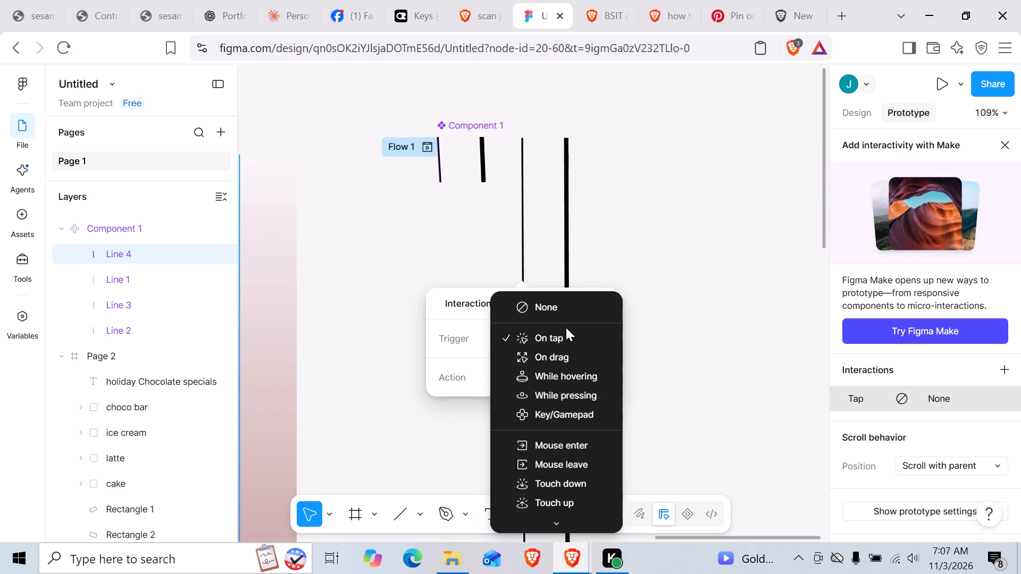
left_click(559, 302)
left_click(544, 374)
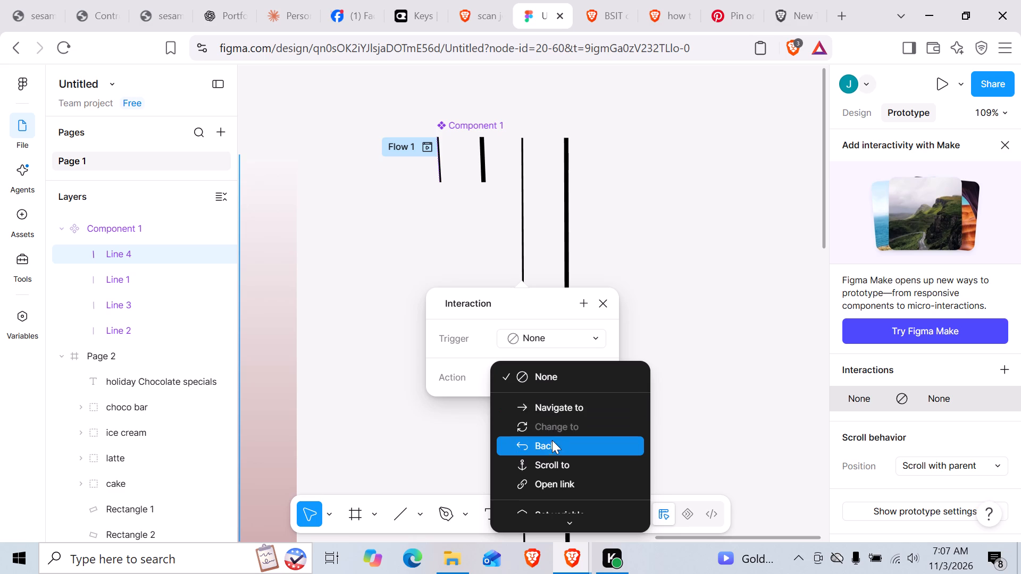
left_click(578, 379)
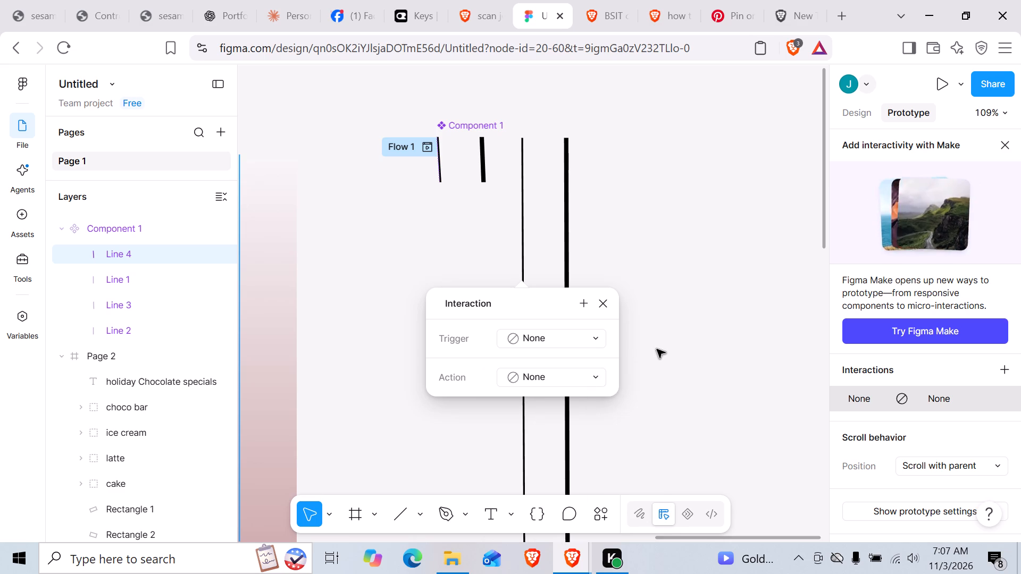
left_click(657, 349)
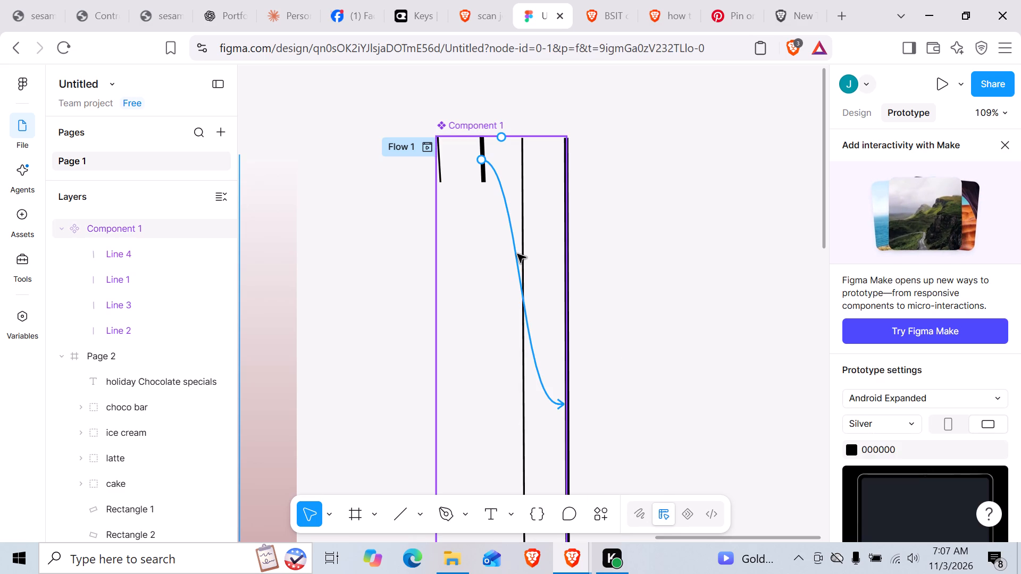
Set the trigger of the interaction from Line 3 to Line 2 to While hovering.
left_click(517, 254)
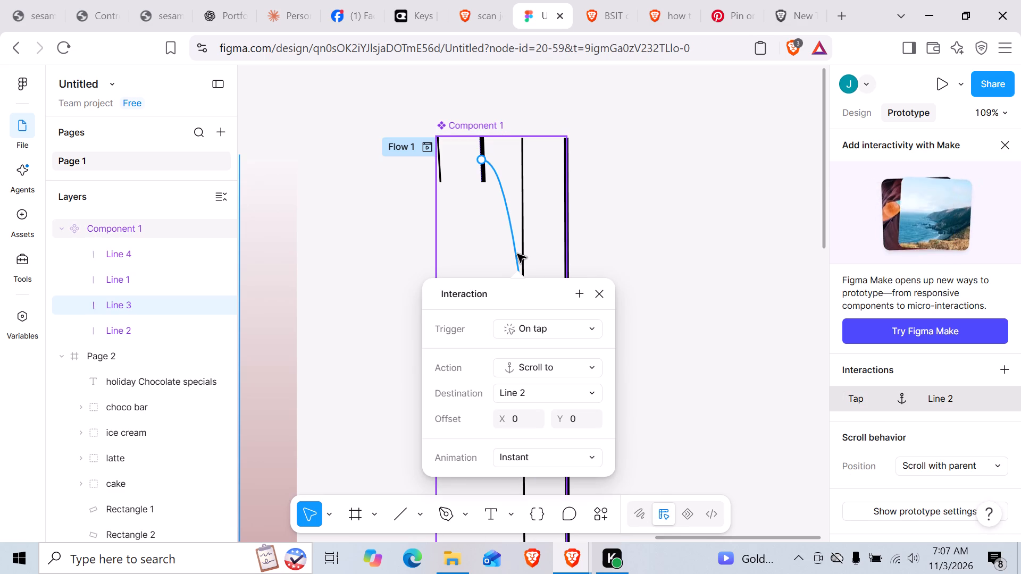
left_click(535, 331)
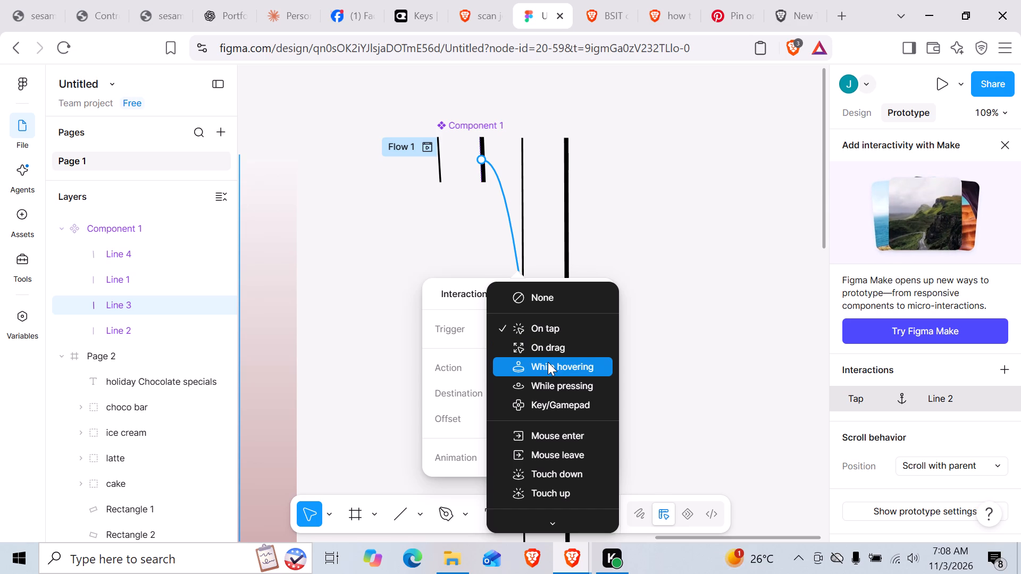
left_click(548, 362)
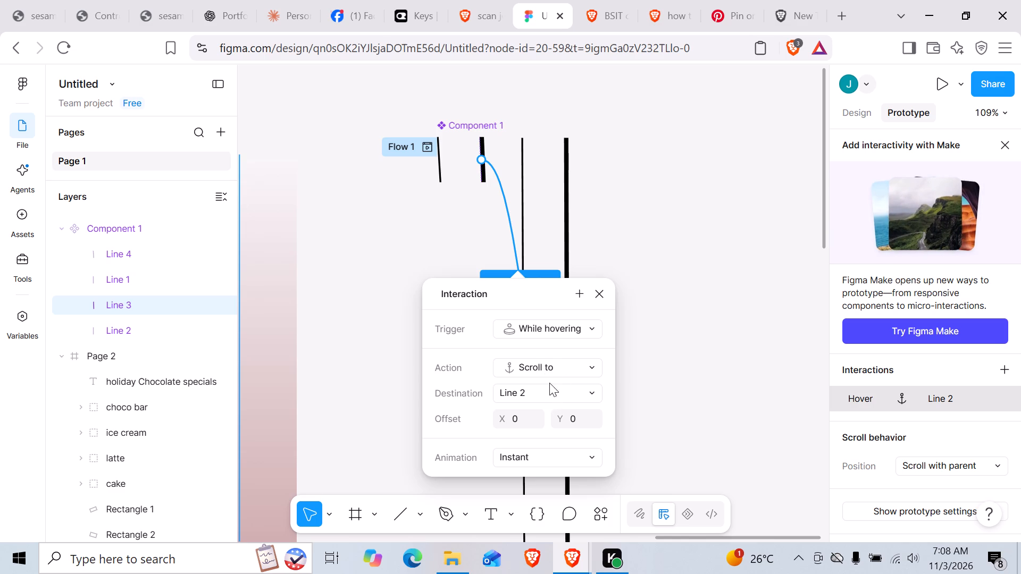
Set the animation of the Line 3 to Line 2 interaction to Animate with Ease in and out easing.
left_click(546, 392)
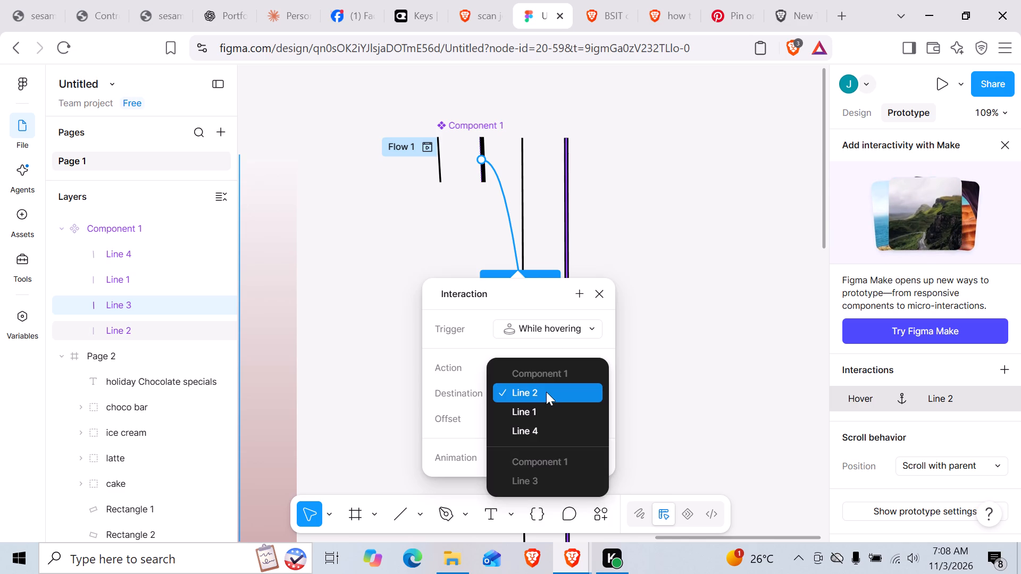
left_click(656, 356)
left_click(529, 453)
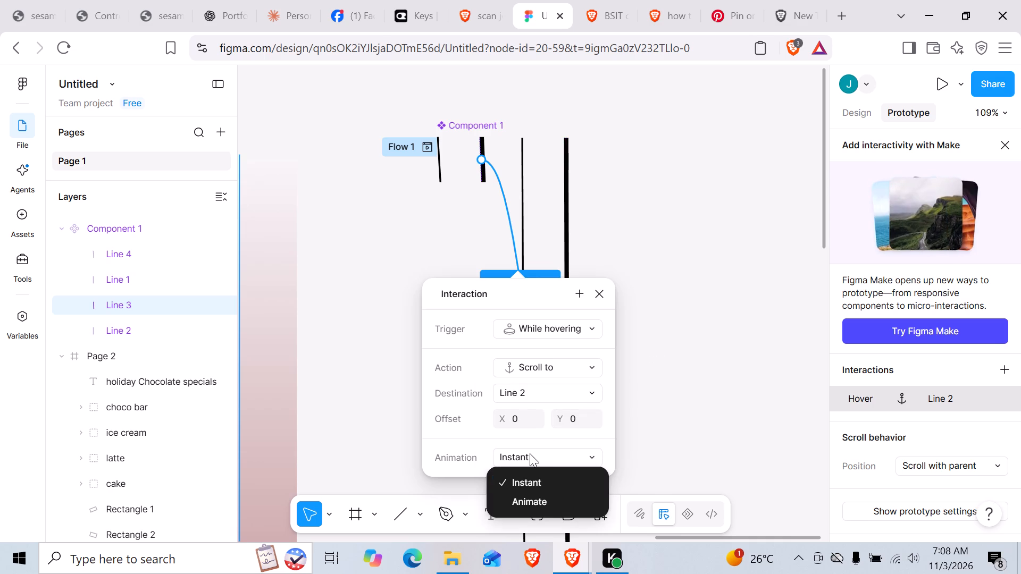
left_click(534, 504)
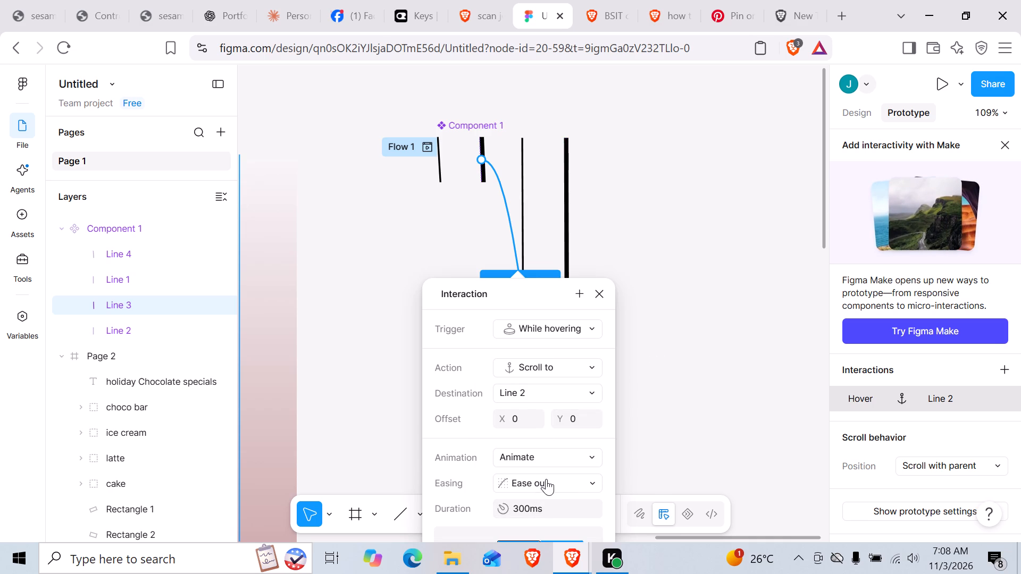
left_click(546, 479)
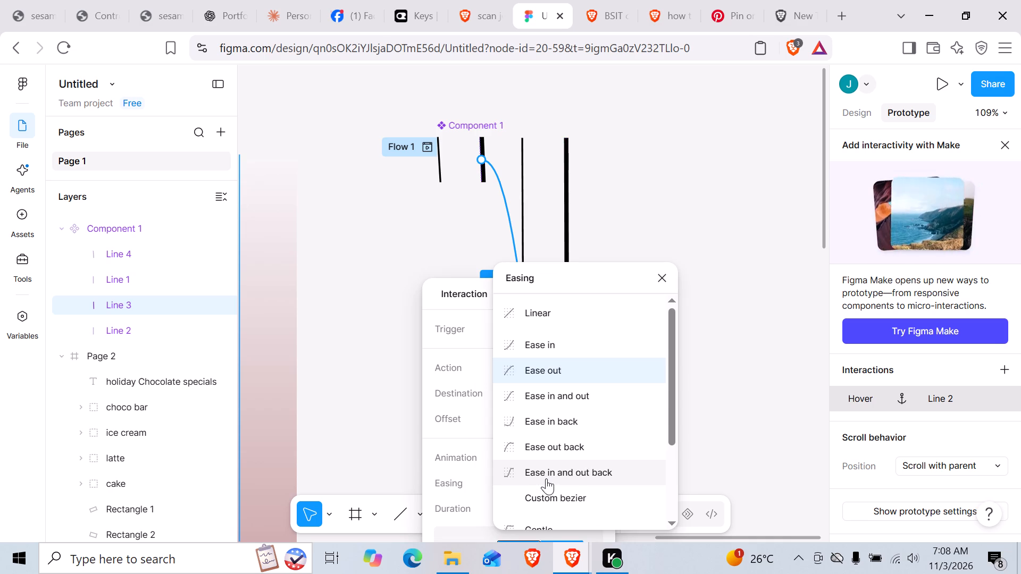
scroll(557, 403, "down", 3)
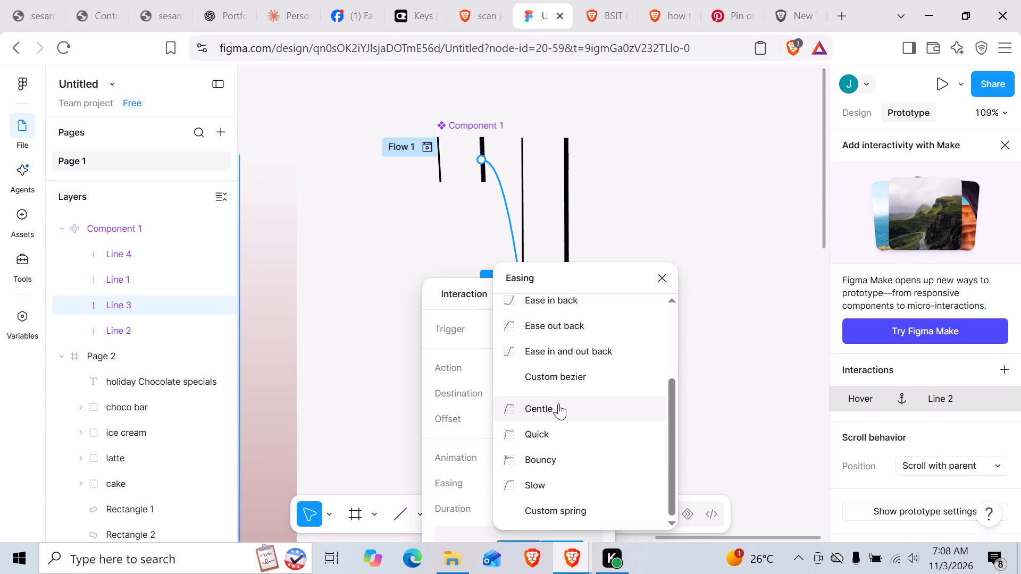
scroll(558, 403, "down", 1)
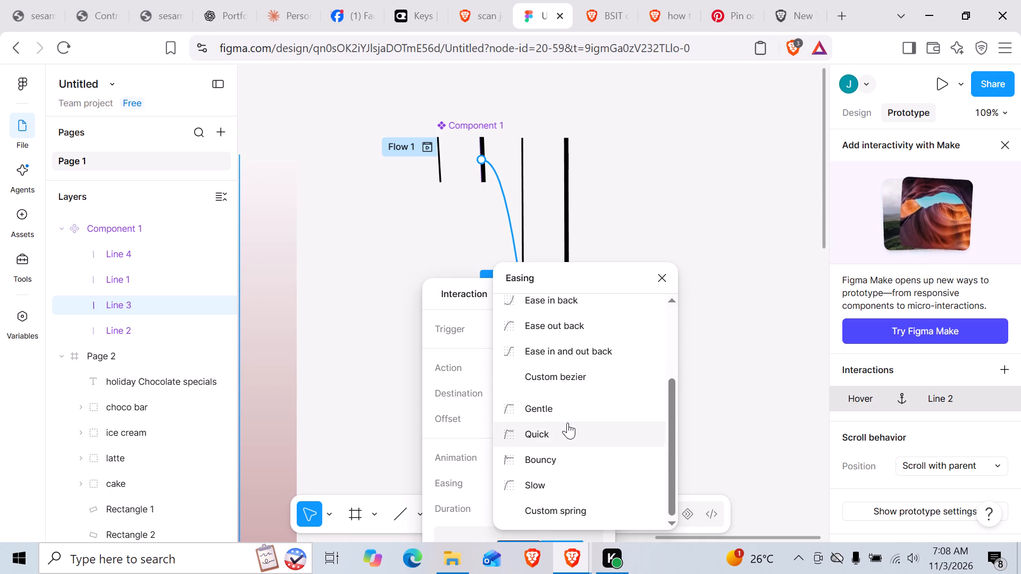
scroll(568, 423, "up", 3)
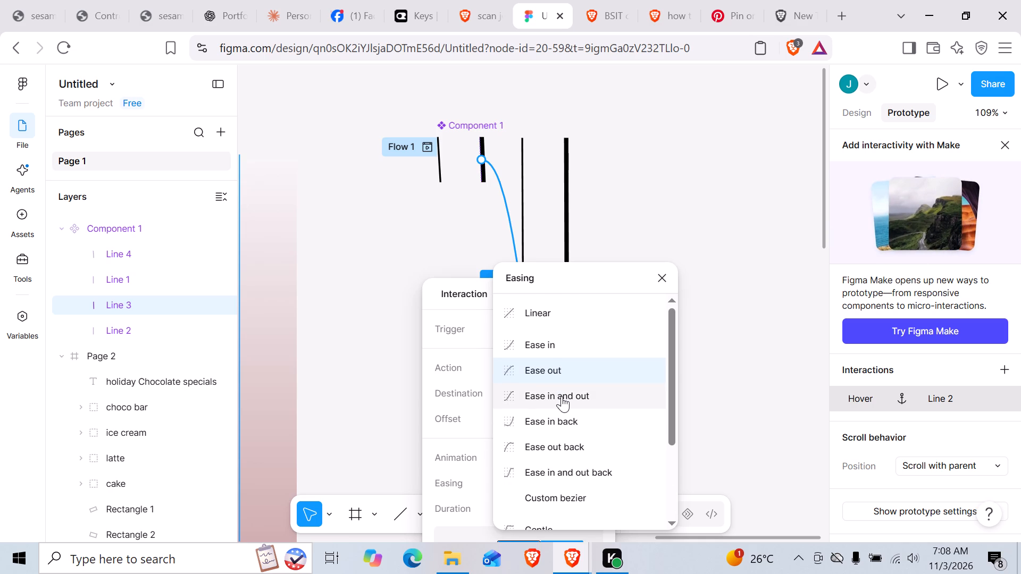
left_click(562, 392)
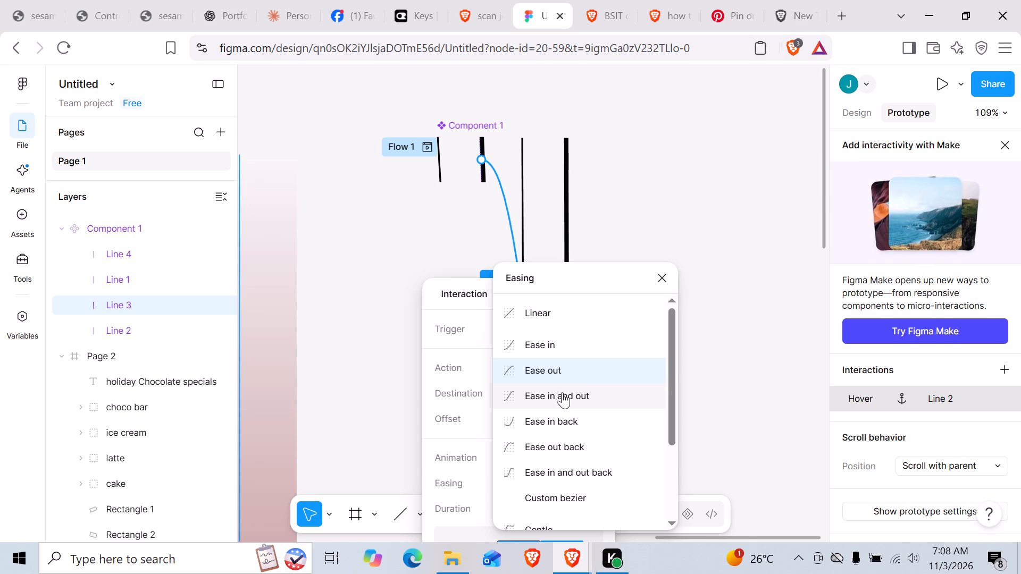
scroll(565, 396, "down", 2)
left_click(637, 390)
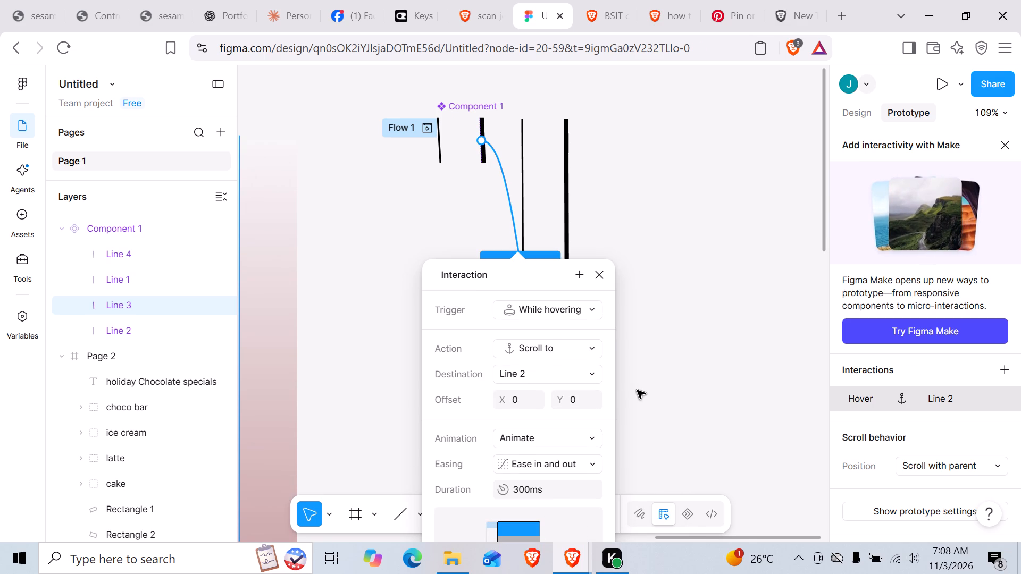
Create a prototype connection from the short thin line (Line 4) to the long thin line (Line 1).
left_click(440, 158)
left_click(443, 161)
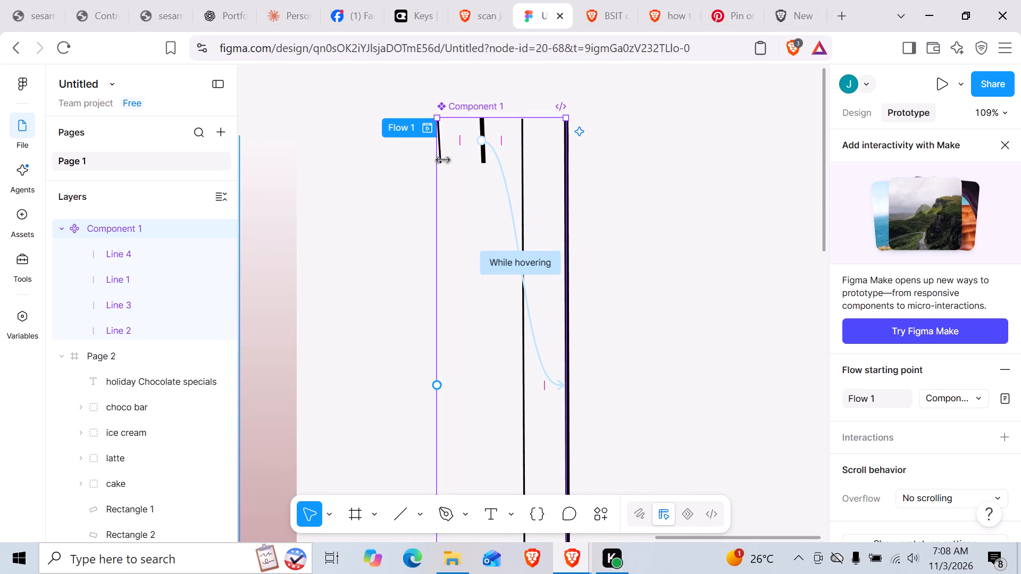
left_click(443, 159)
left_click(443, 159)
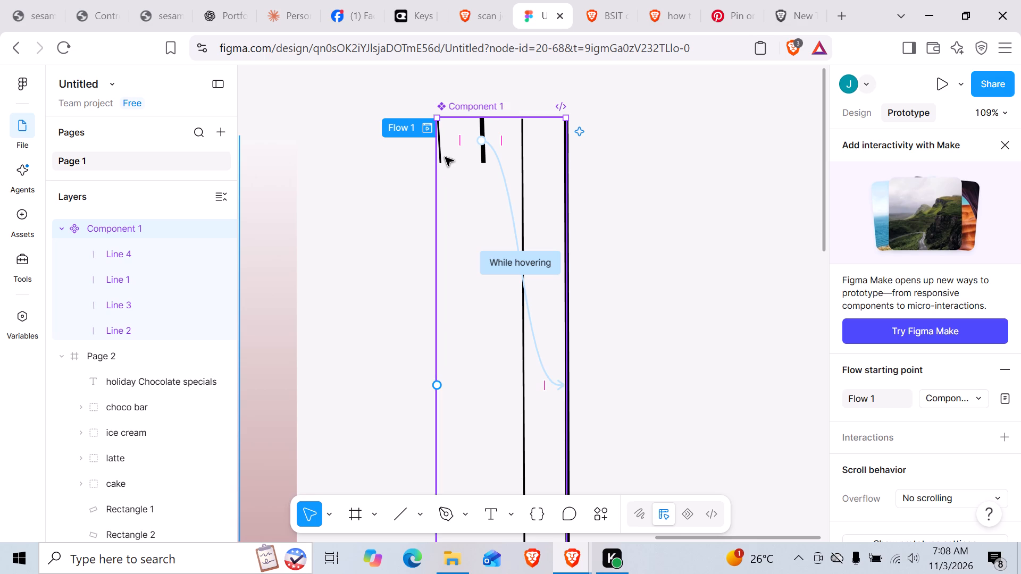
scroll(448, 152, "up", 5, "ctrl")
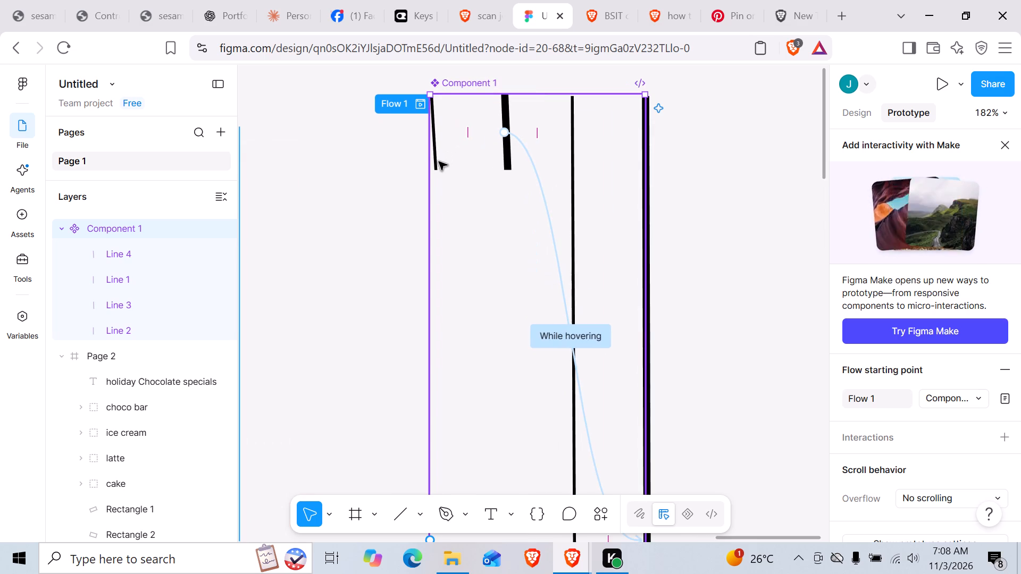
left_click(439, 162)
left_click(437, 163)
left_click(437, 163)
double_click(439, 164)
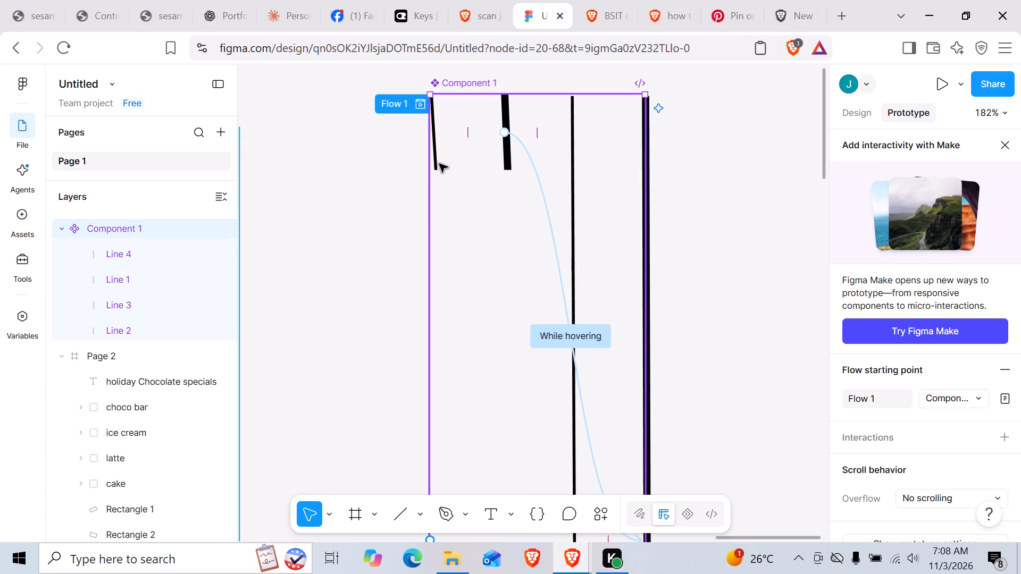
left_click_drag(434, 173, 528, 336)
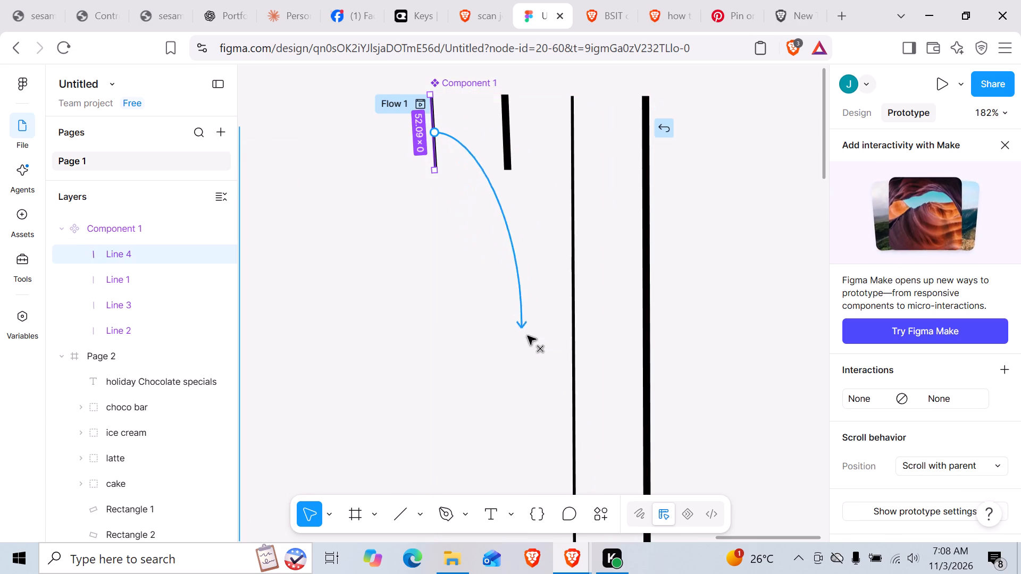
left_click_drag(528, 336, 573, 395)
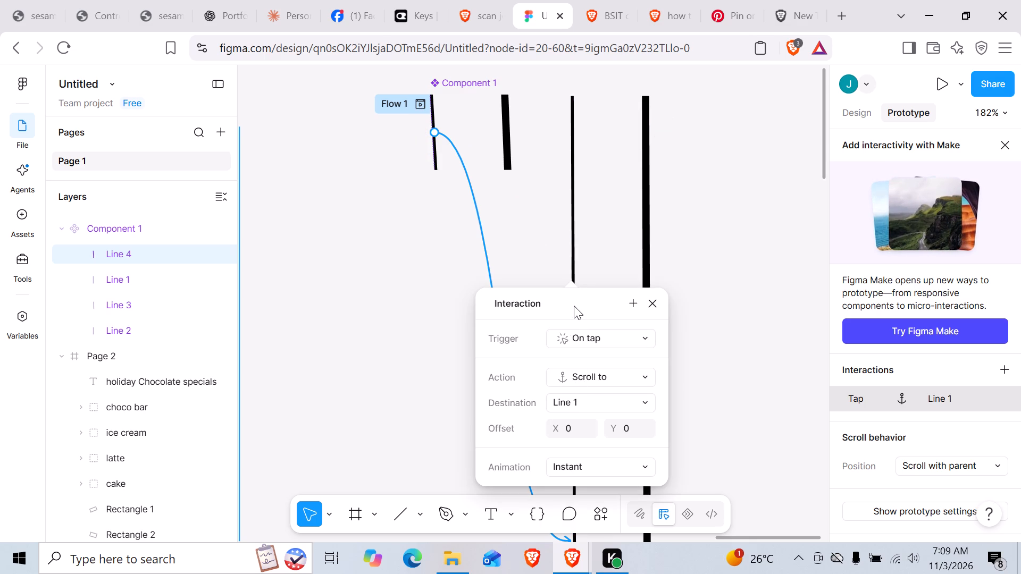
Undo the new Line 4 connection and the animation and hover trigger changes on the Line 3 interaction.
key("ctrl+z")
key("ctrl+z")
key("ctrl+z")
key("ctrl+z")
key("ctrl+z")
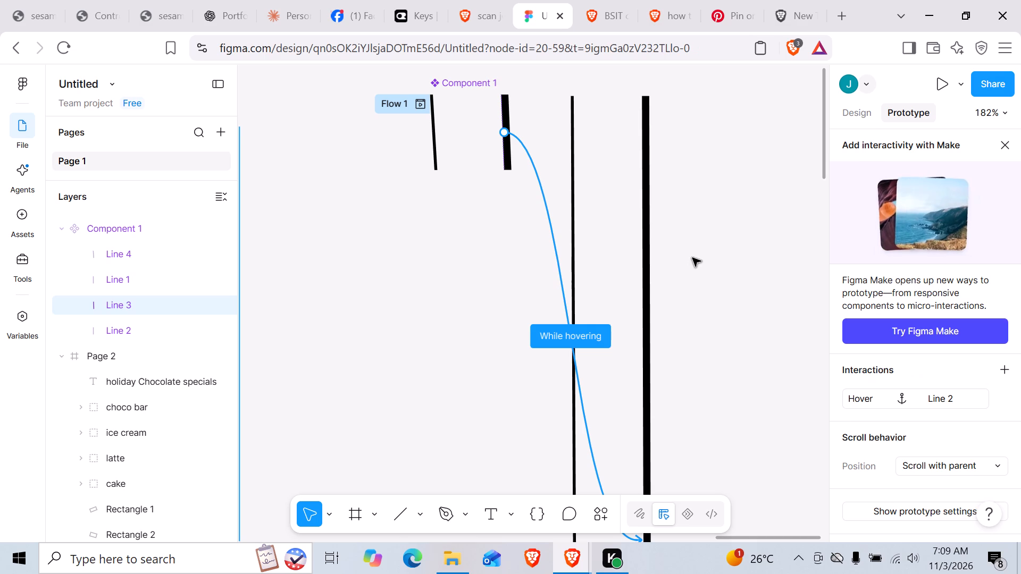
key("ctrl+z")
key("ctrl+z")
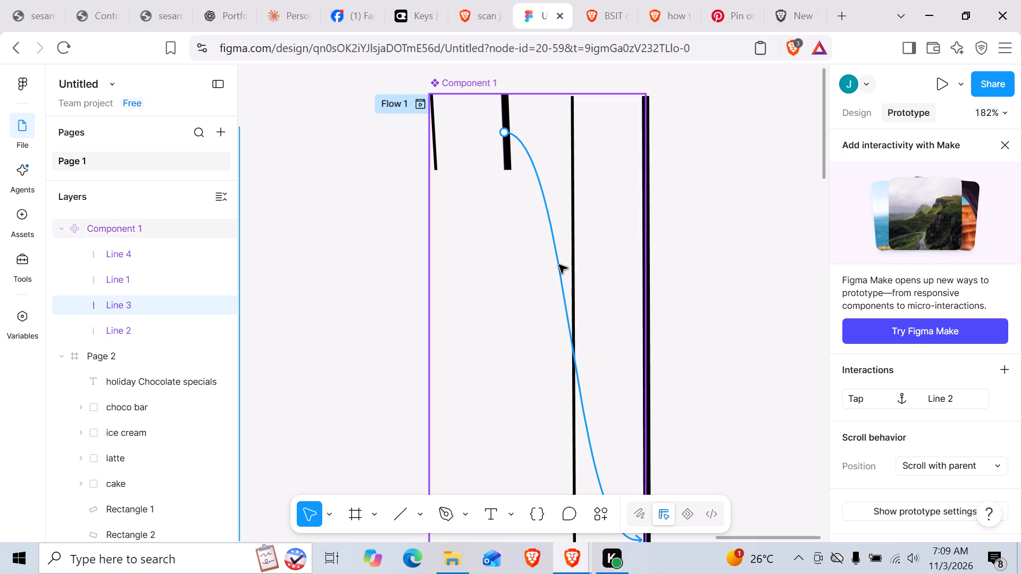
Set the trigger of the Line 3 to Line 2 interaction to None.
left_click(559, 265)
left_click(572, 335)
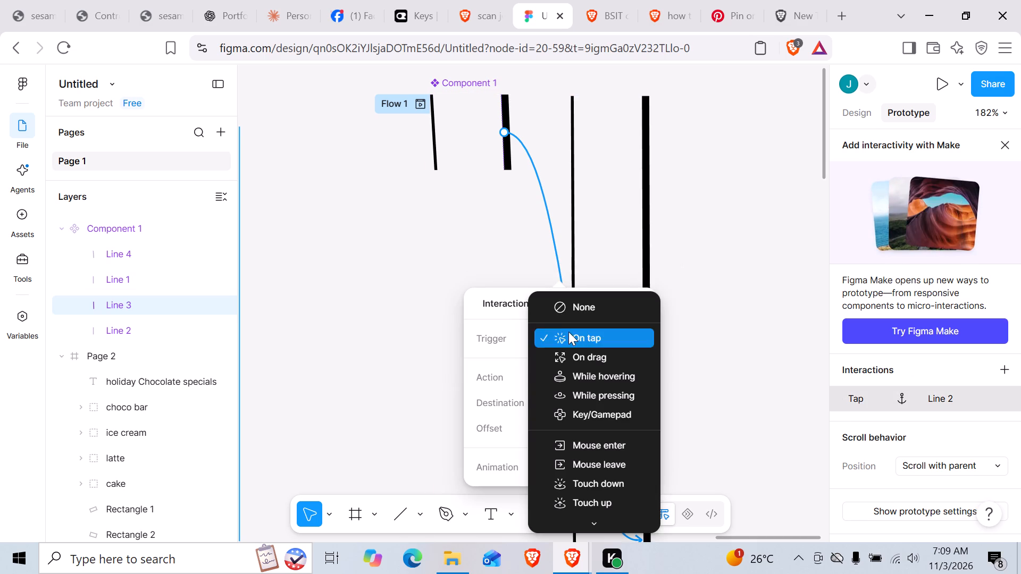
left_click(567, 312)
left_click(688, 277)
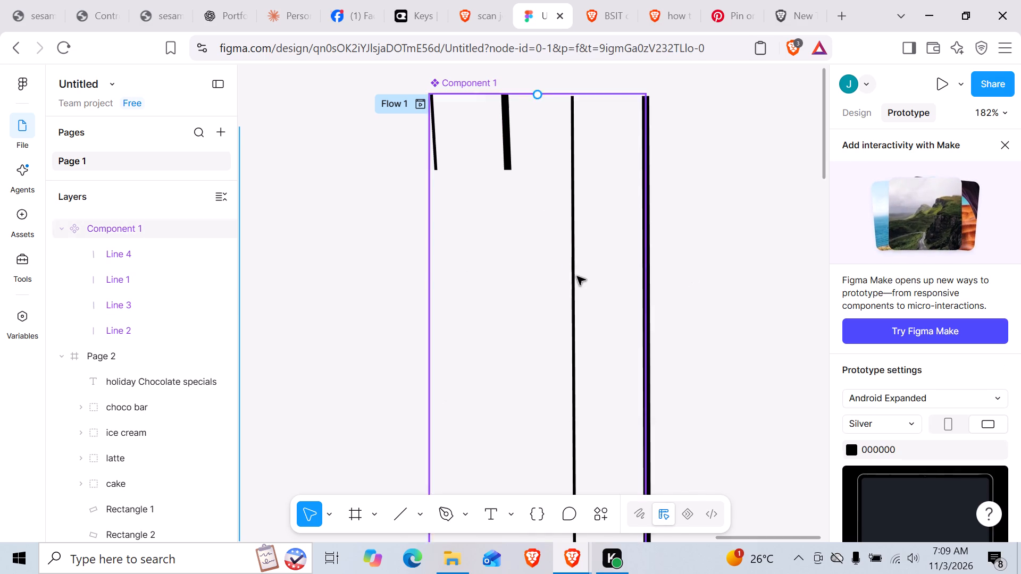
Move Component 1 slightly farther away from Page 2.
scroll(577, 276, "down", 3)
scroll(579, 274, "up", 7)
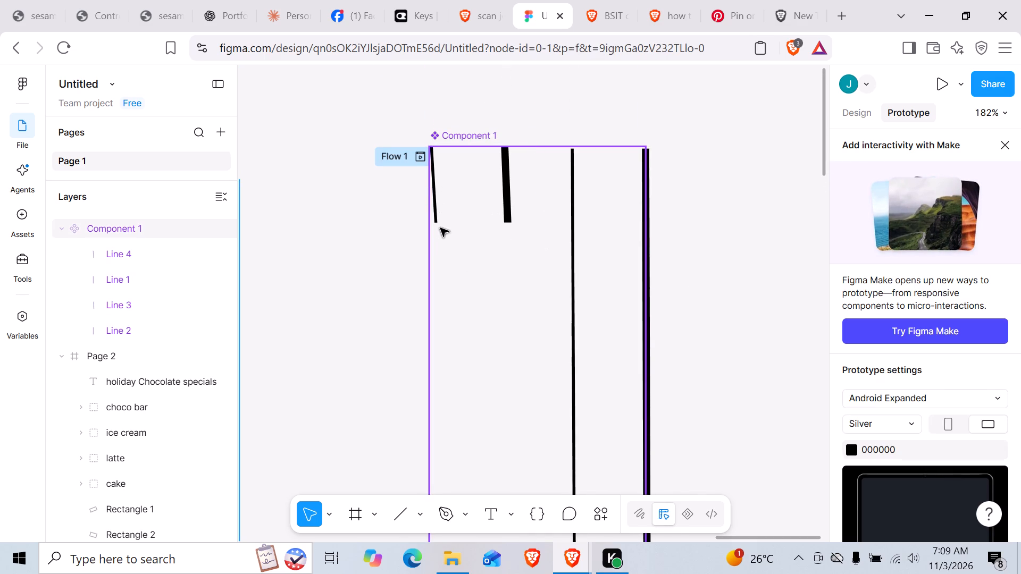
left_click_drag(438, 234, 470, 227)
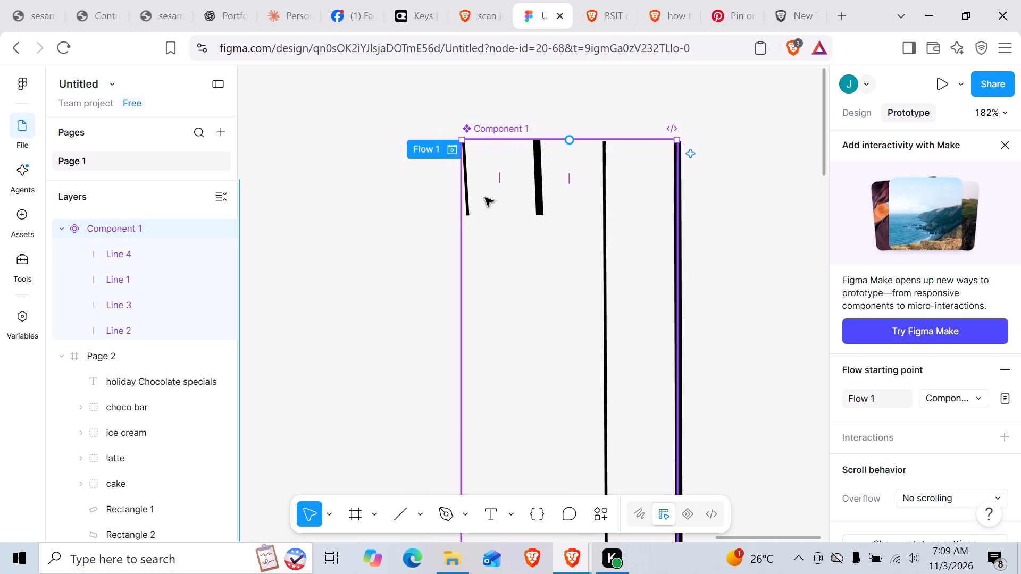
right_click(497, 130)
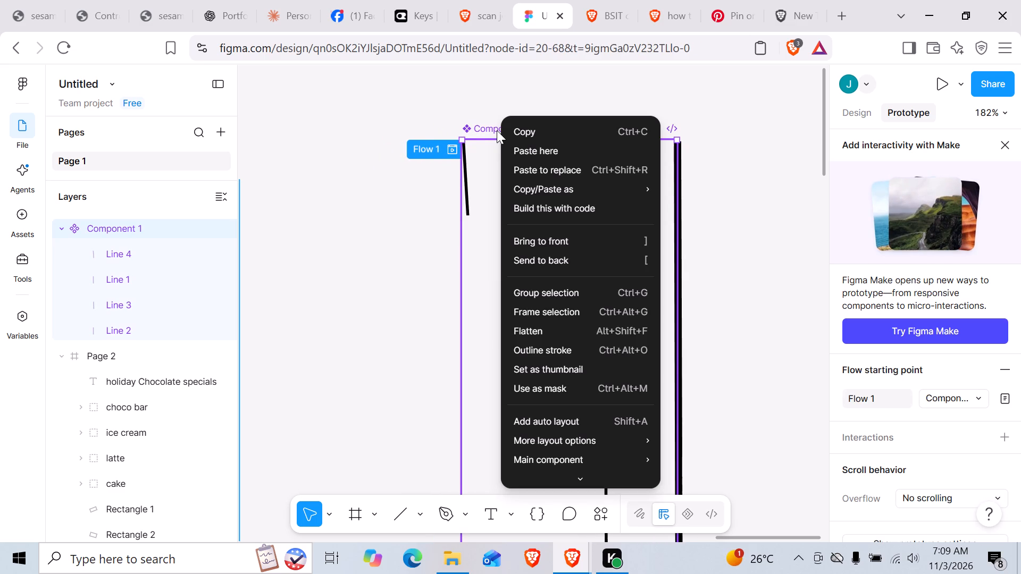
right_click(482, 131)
Undo the edits back through the prototype connections and the creation of Component 1, leaving the four lines as separate layers.
key("ctrl+z")
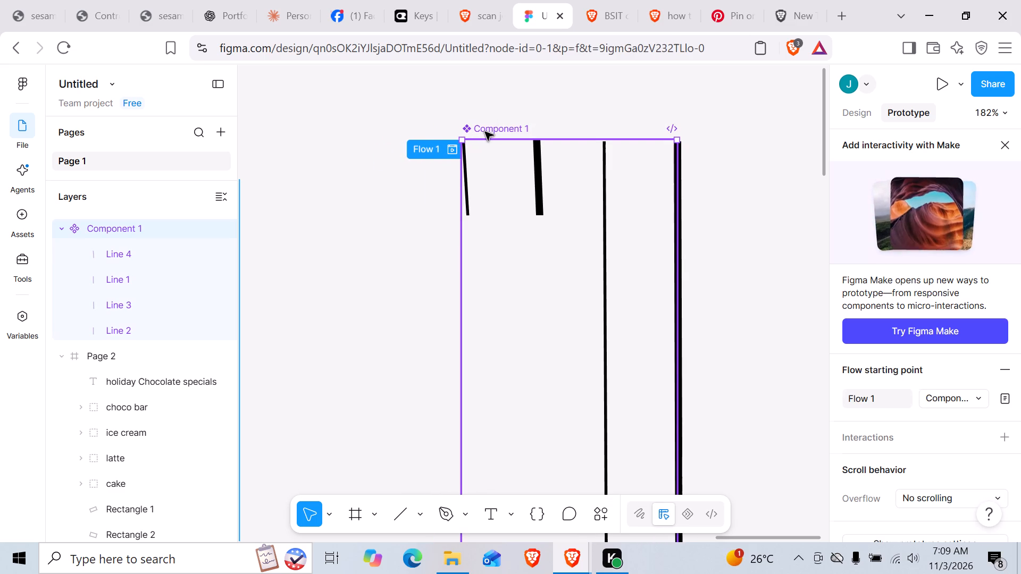
key("ctrl+z")
key("ctrl+z")
key("ctrl+z")
key("ctrl+z")
key("ctrl+z")
key("ctrl+z")
key("ctrl+z")
key("ctrl+z")
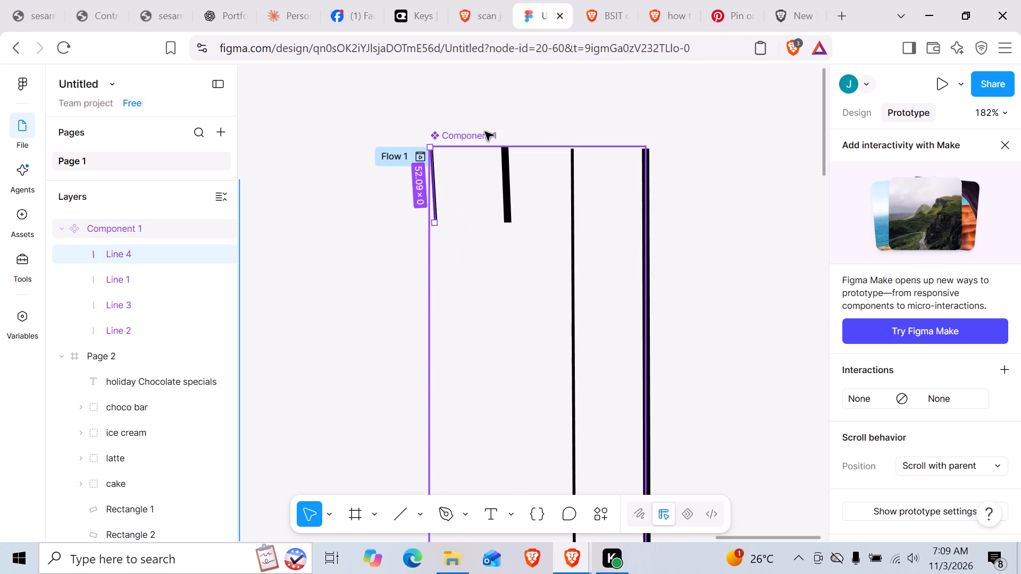
key("ctrl+z")
key("ctrl+z")
key("ctrl+z")
key("ctrl+z")
key("ctrl+z")
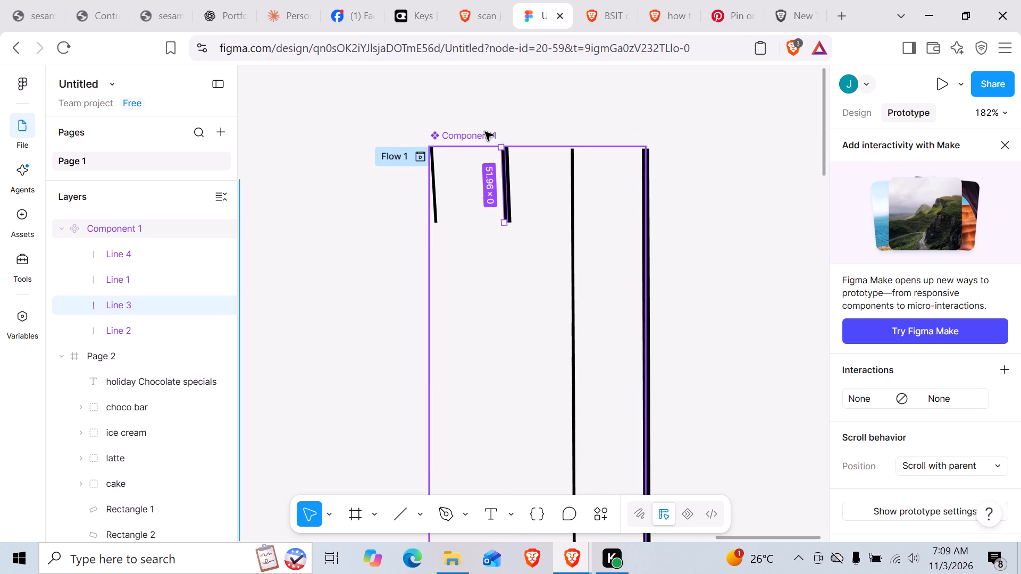
key("ctrl+z")
key("ctrl+z")
key("ctrl+z")
key("ctrl+z")
key("ctrl+z")
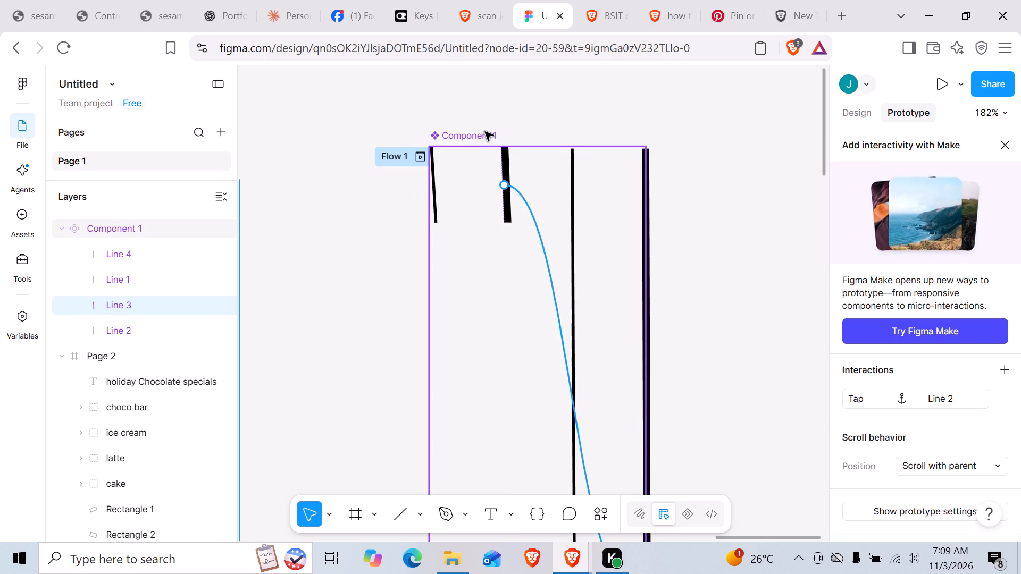
key("ctrl+z")
key("ctrl+z")
key("ctrl+z")
key("ctrl+z")
key("ctrl+z")
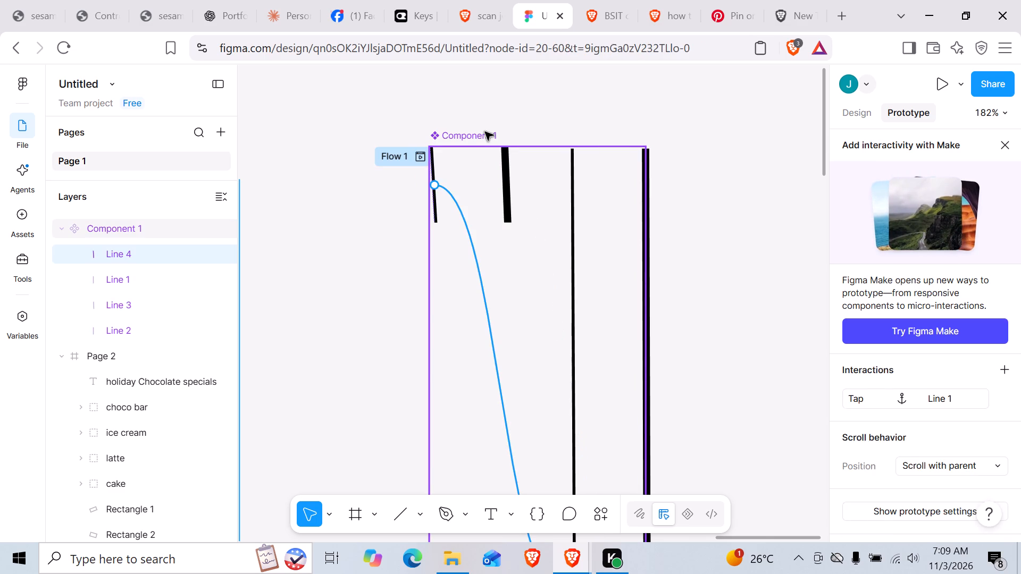
key("ctrl+z")
key("ctrl+z")
key("ctrl+z")
key("ctrl+z")
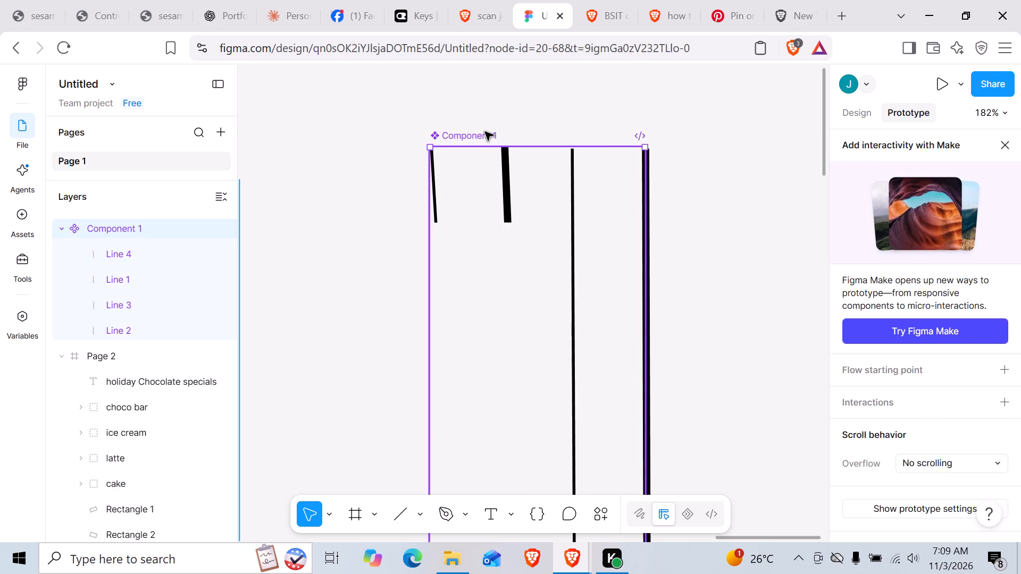
key("ctrl+z")
key("ctrl+z")
right_click(485, 132, "ctrl")
key("ctrl+z")
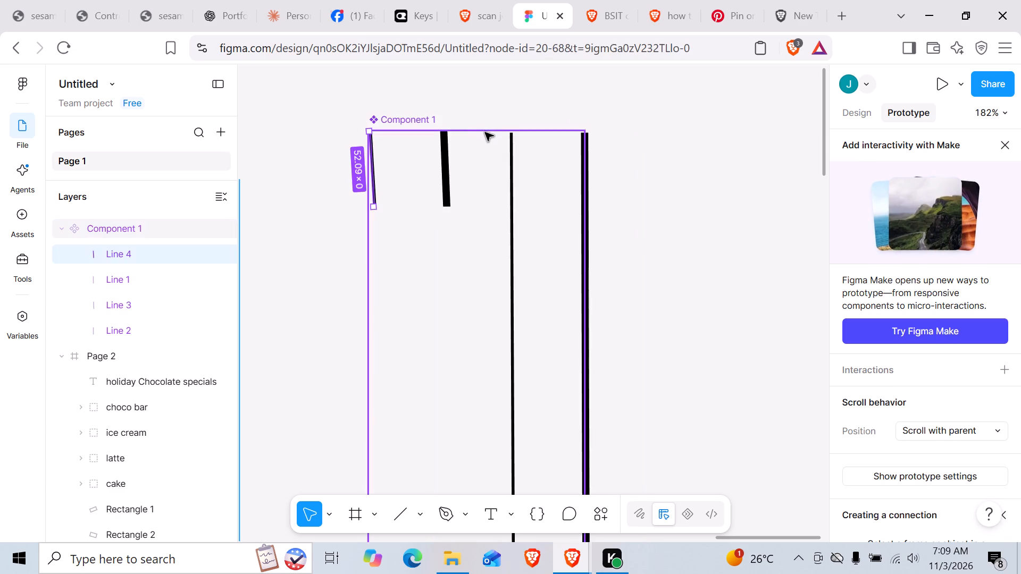
key("ctrl+z")
key("ctrl+z")
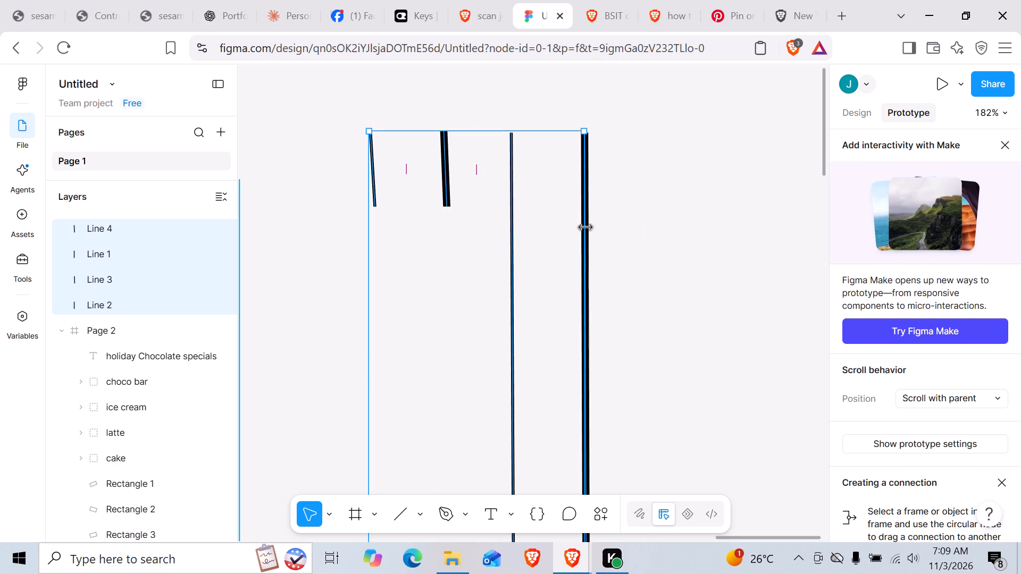
Group the two short lines, Line 4 and Line 3.
left_click(623, 265)
scroll(625, 238, "down", 1)
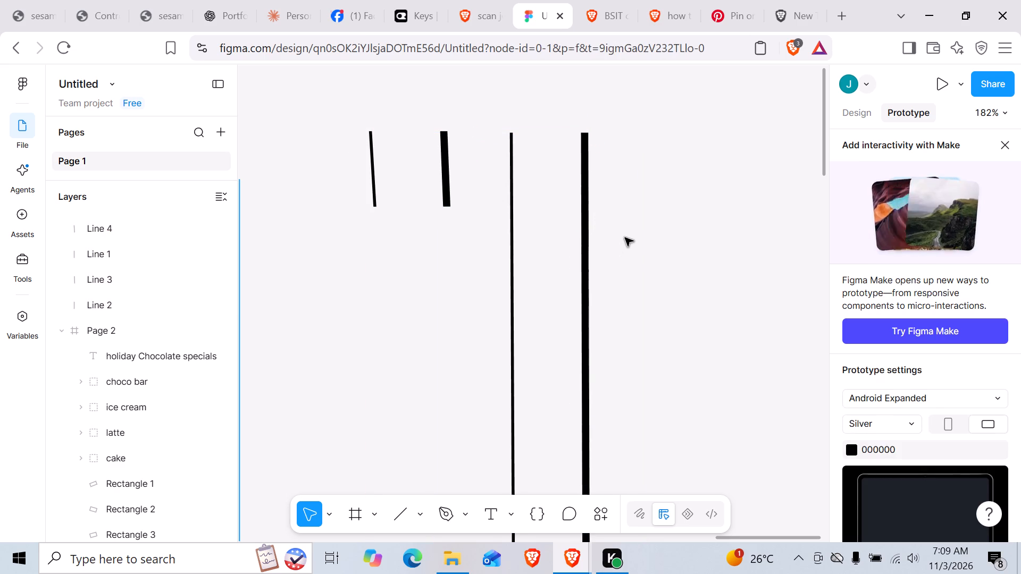
scroll(625, 238, "down", 1)
scroll(623, 235, "down", 5, "ctrl")
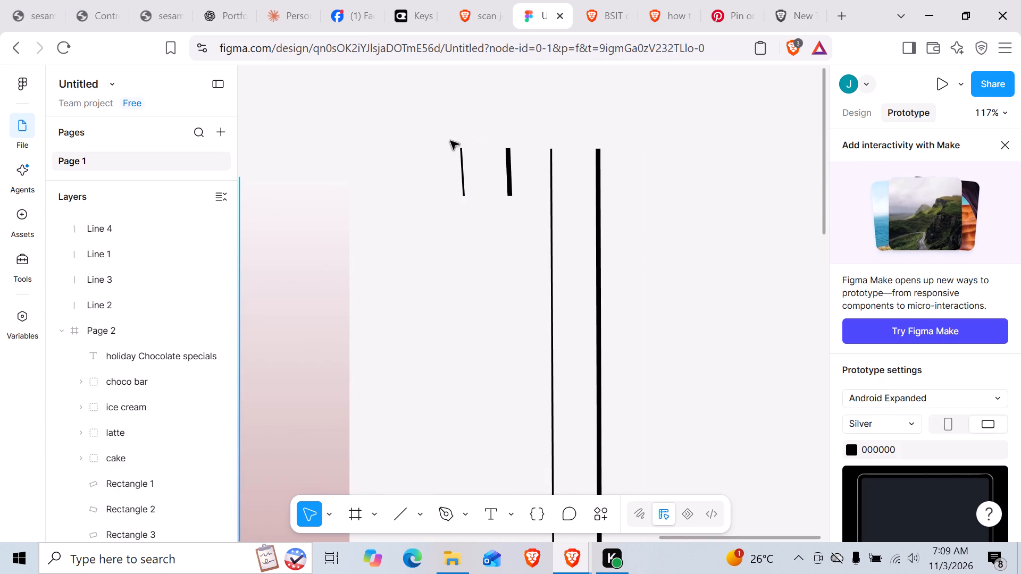
left_click_drag(450, 141, 525, 207)
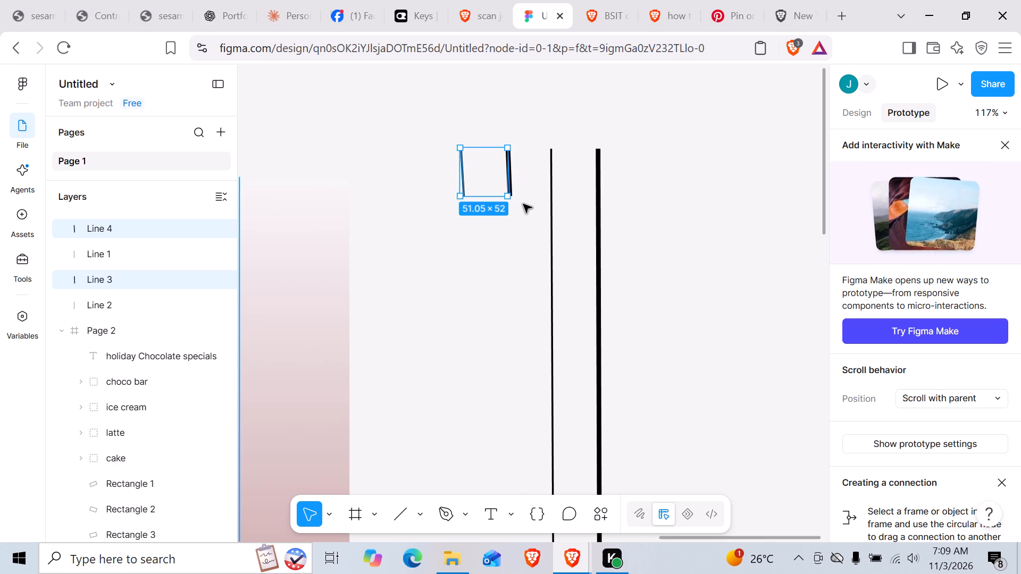
key("ctrl+g")
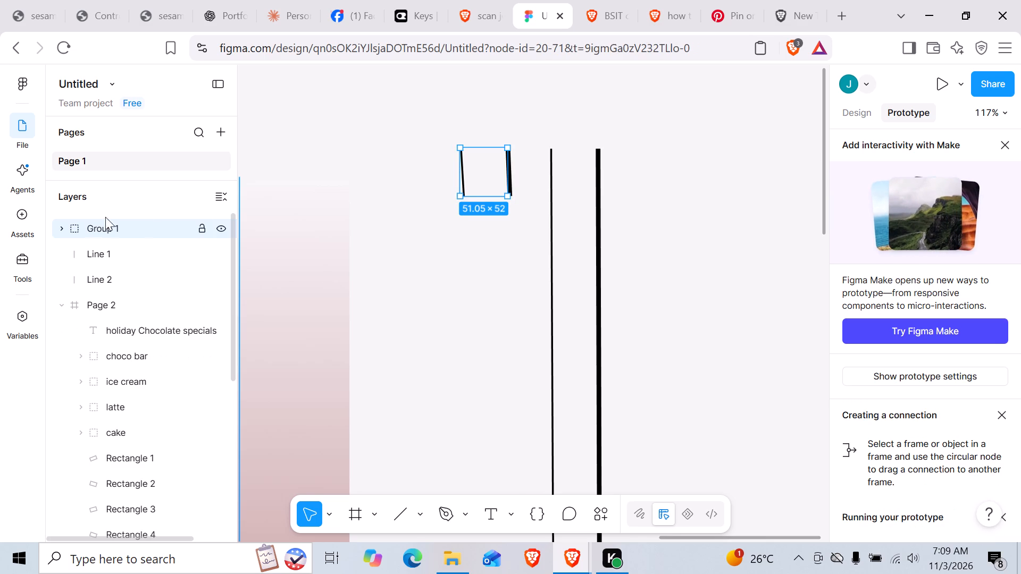
Rename the group of the two short lines as present.
double_click(118, 224)
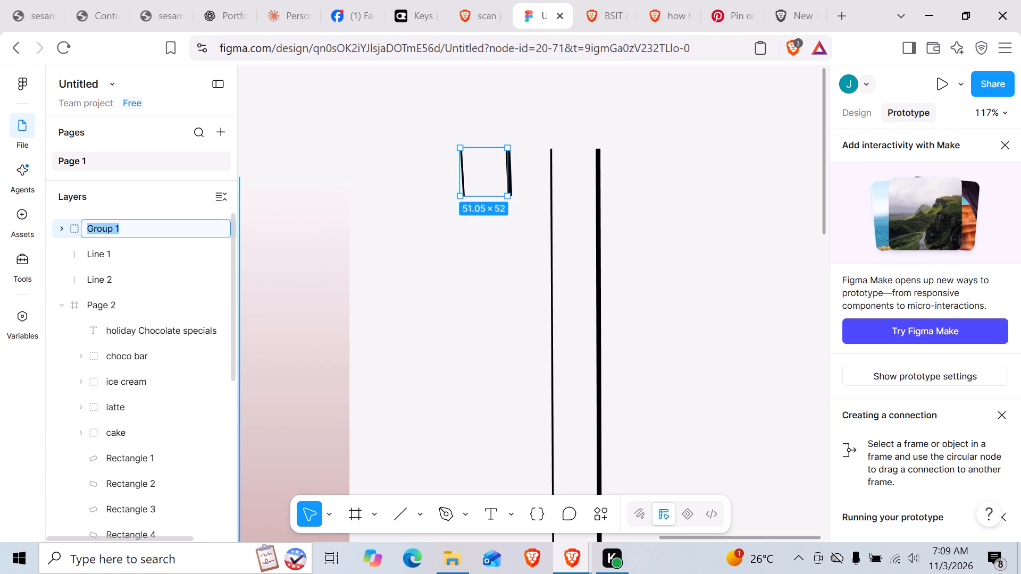
type("lline")
key("BackSpace")
key("BackSpace")
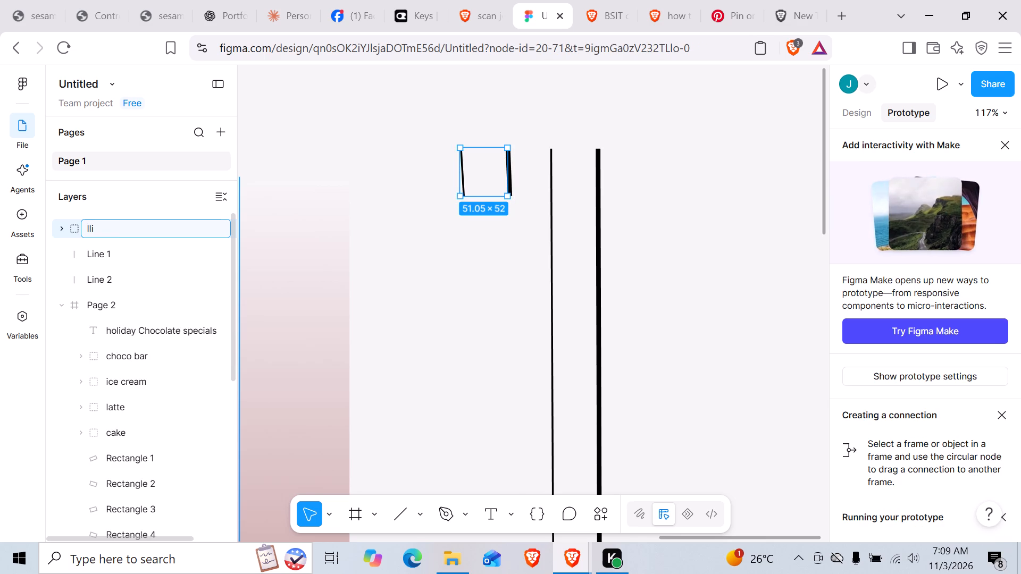
key("BackSpace")
key("BackSpace")
key("BackSpace")
type("prese")
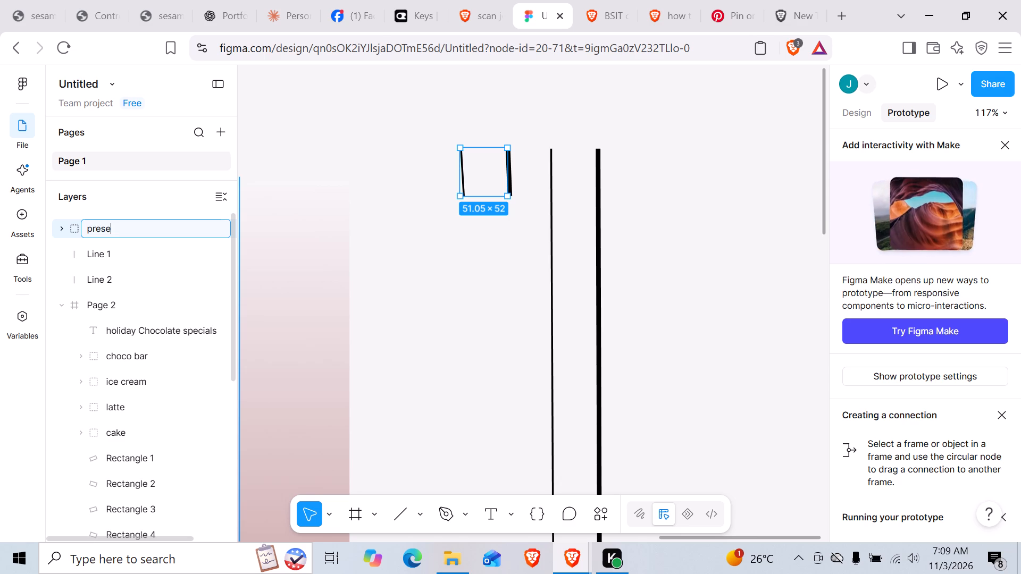
type("nt")
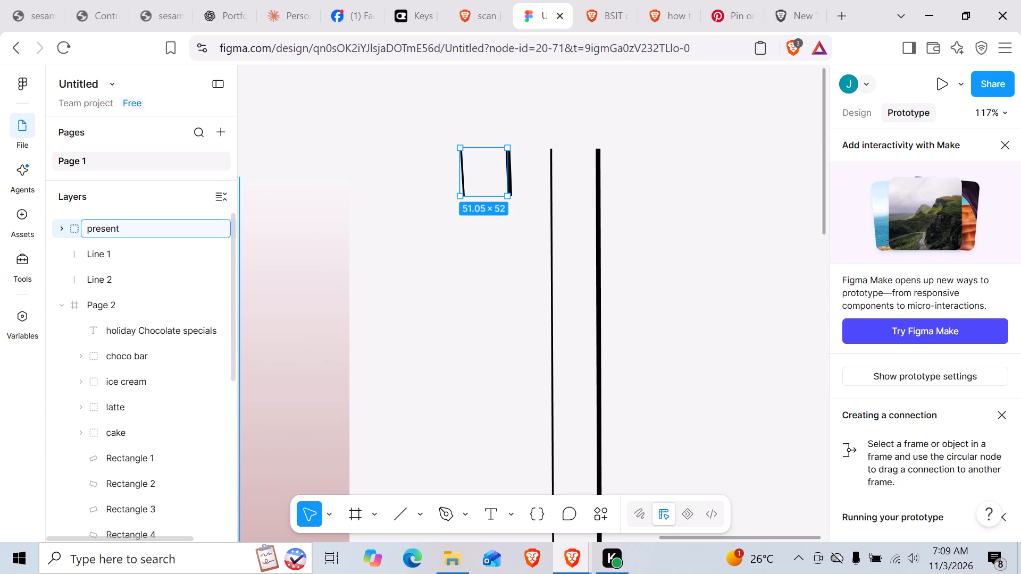
key("Return")
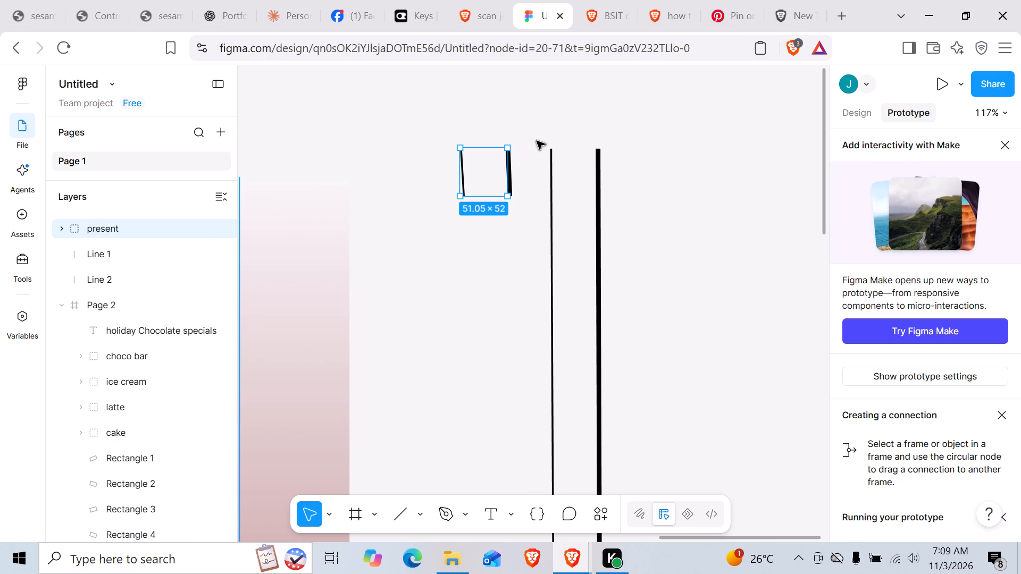
Group the two long lines, Line 1 and Line 2, and name the group animate.
left_click_drag(537, 140, 624, 309)
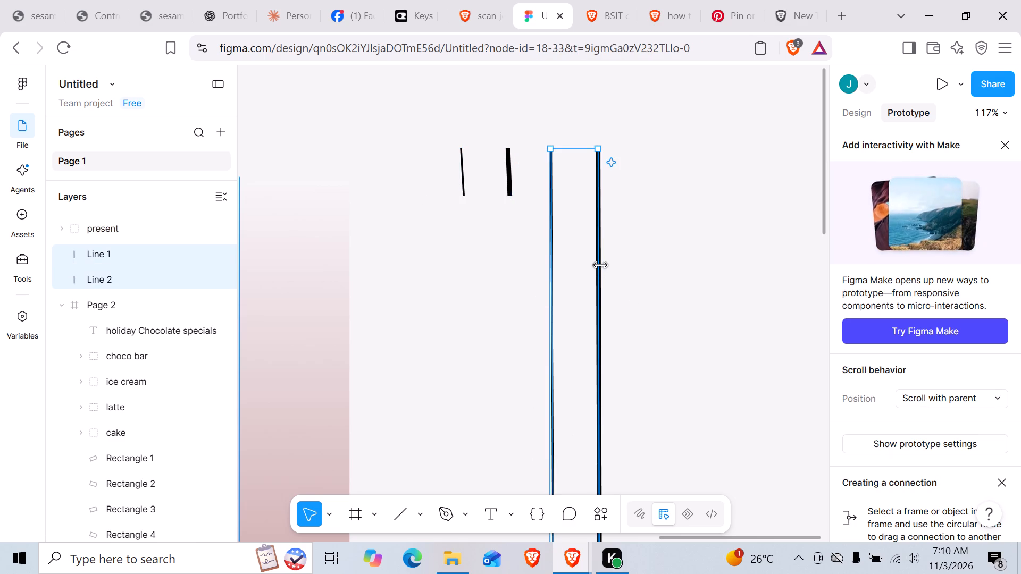
key("ctrl+g")
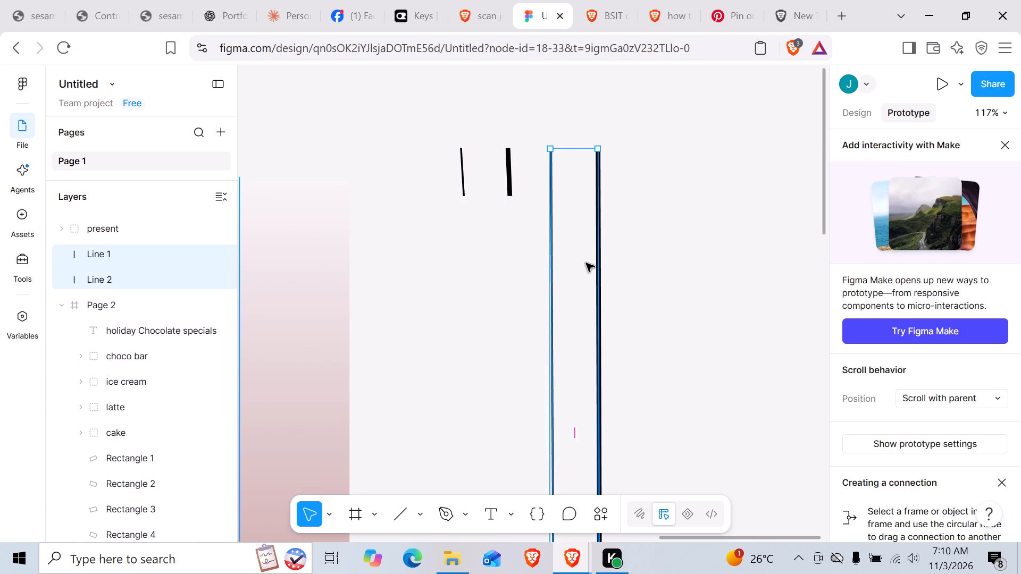
double_click(116, 252)
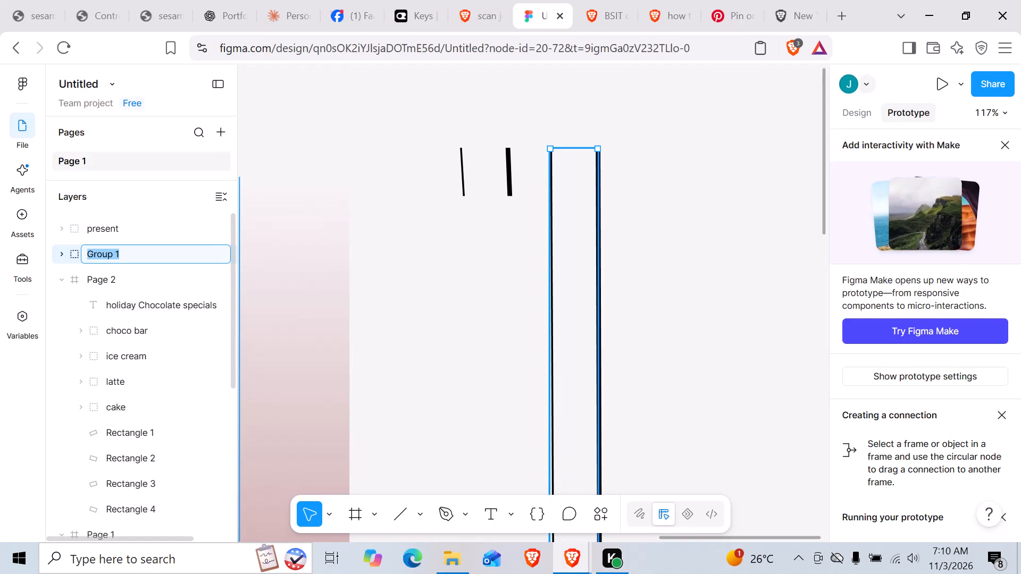
key("BackSpace")
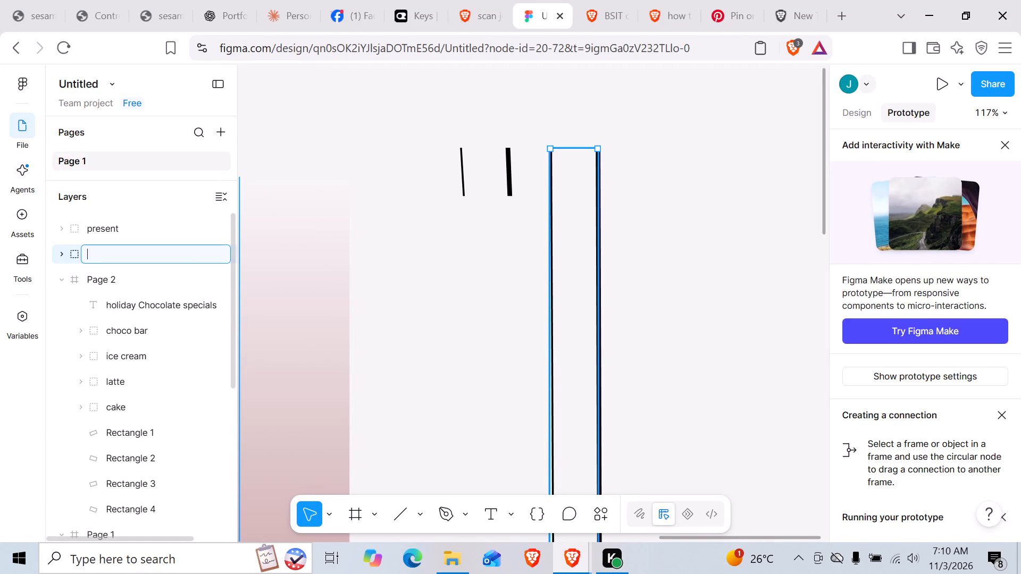
type("animate")
key("Return")
left_click(484, 330)
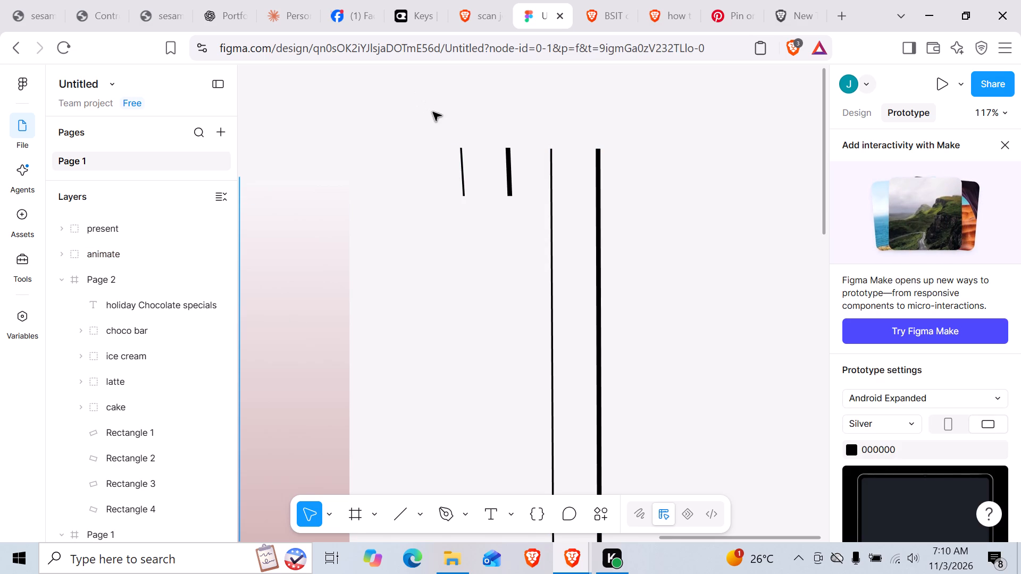
Combine the present and animate groups into a single component.
left_click_drag(428, 122, 639, 453)
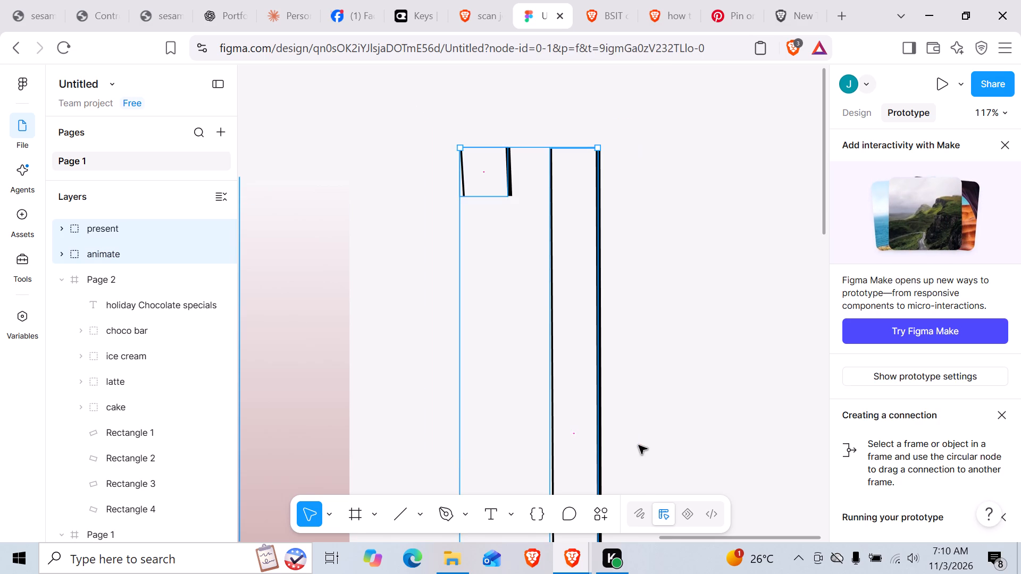
left_click(852, 111)
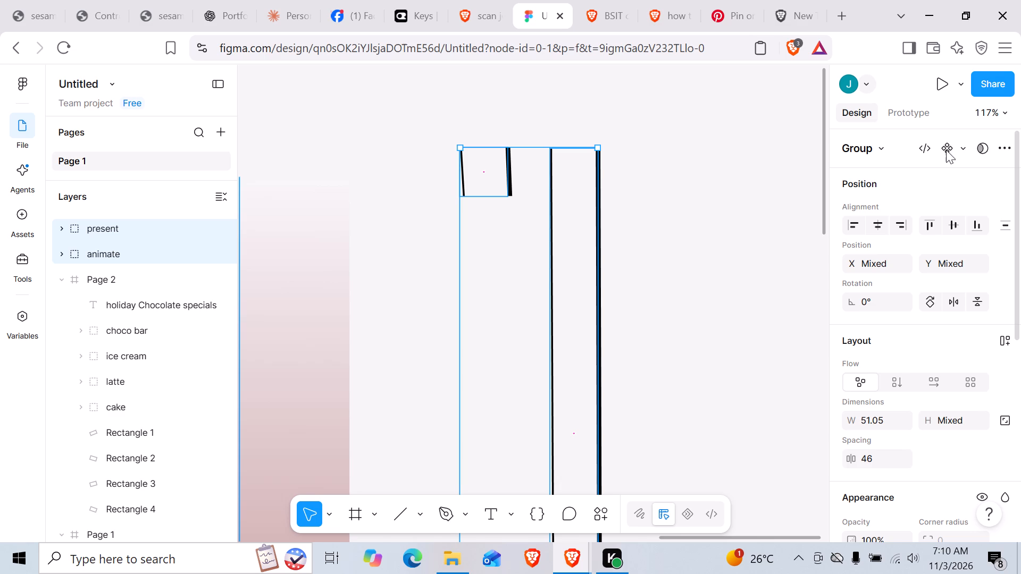
left_click(958, 147)
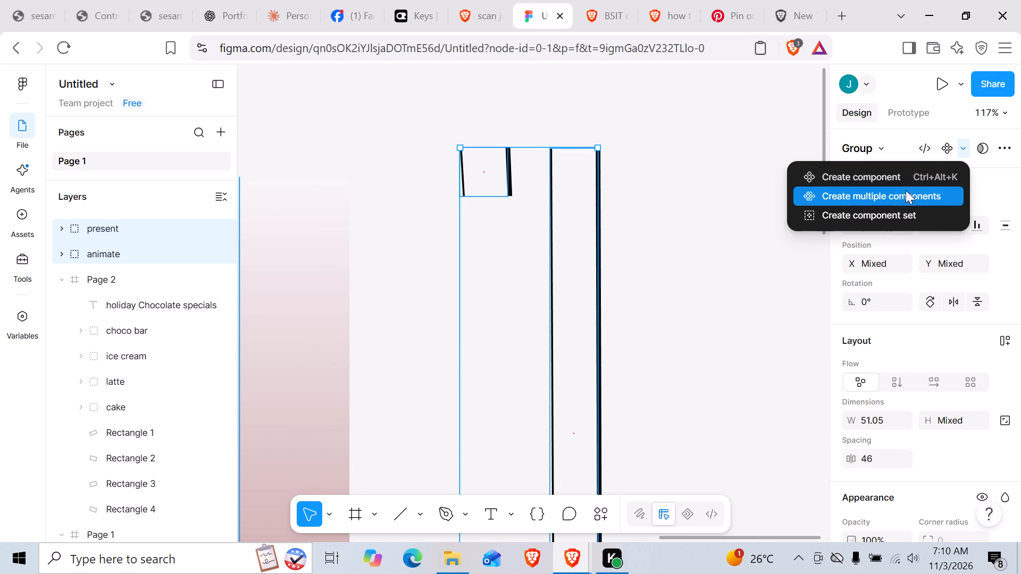
left_click(905, 179)
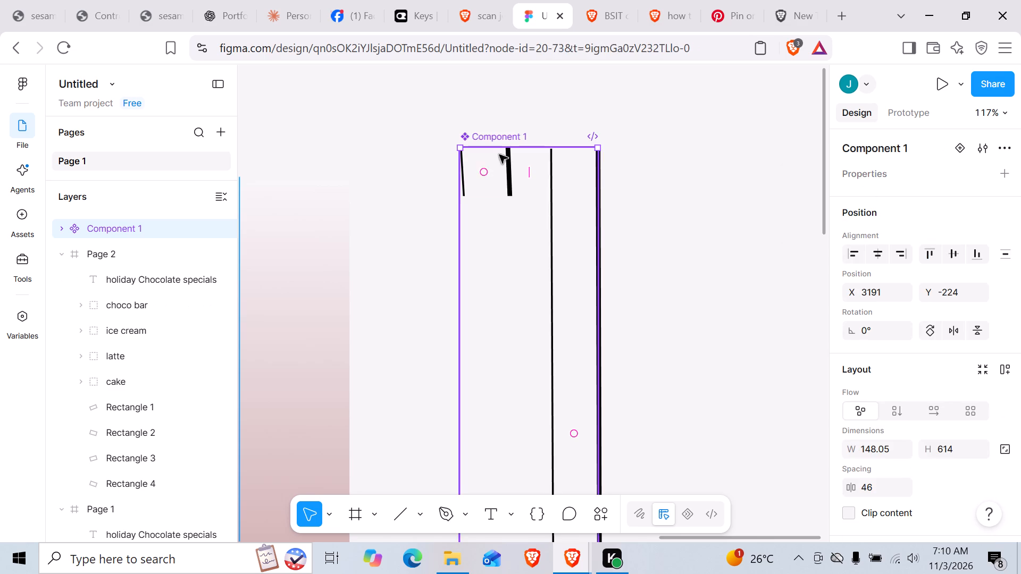
Connect the present group to the animate group inside the component with an On tap, Scroll to prototype interaction.
left_click(489, 192)
left_click(489, 184)
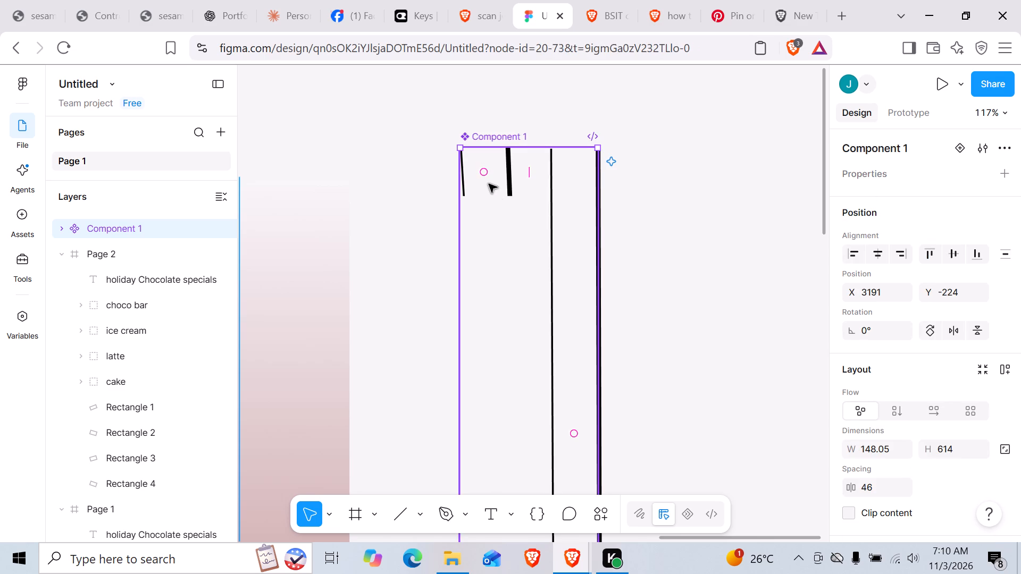
double_click(489, 184)
left_click(63, 224)
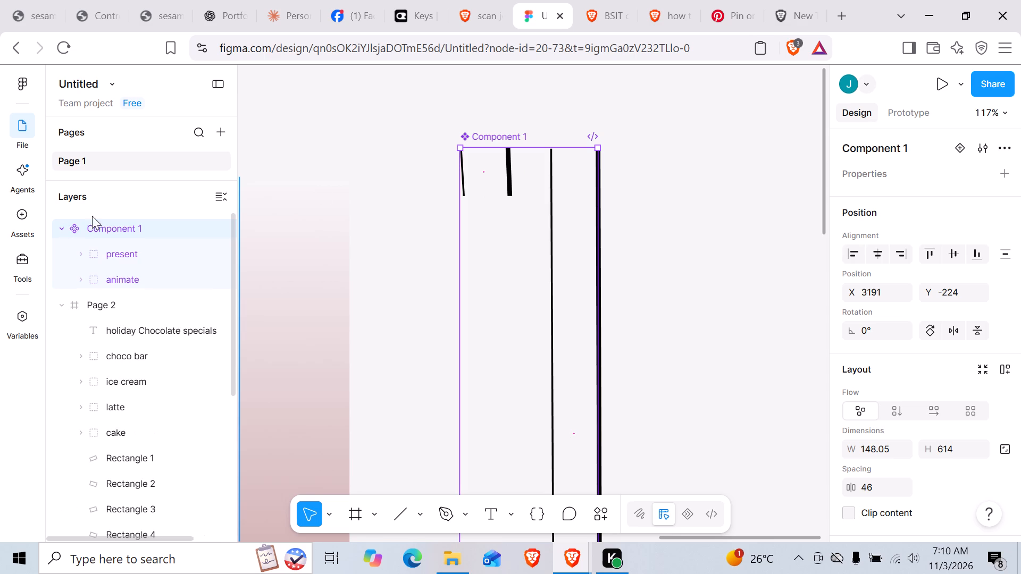
left_click(909, 117)
left_click(119, 252)
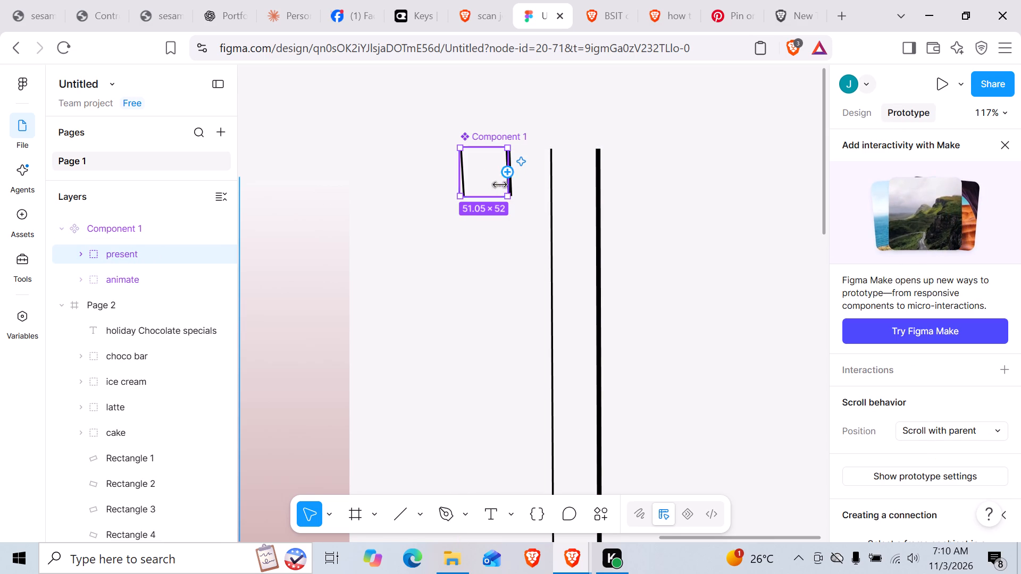
left_click_drag(485, 196, 565, 323)
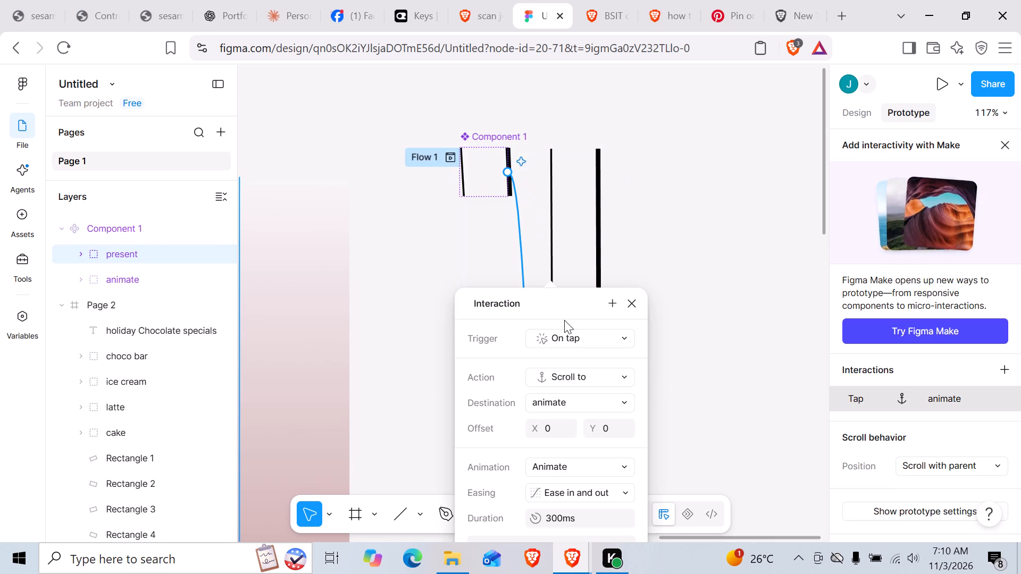
left_click(757, 278)
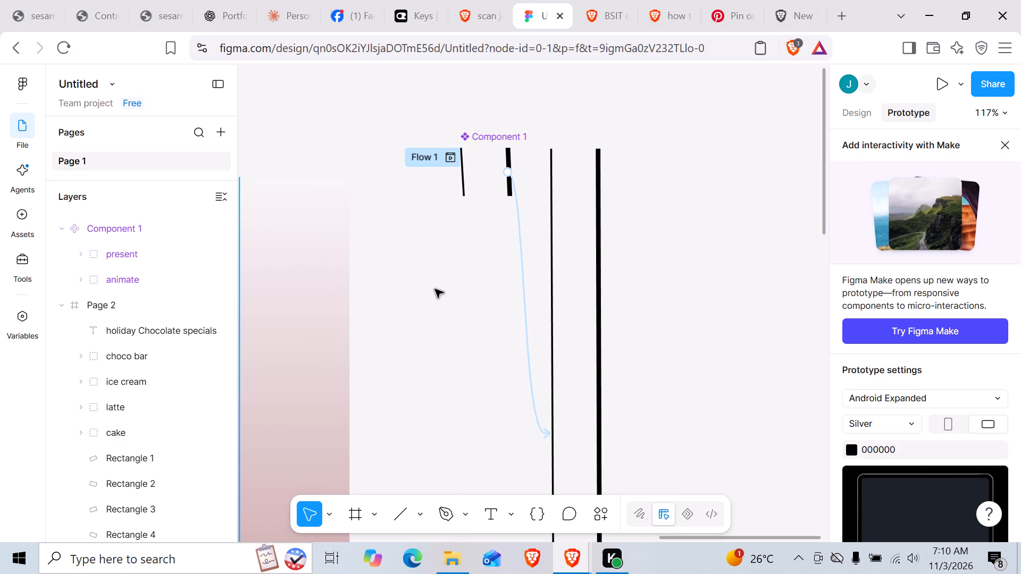
Review the animation, action and trigger options of the present-to-animate interaction.
left_click(517, 224)
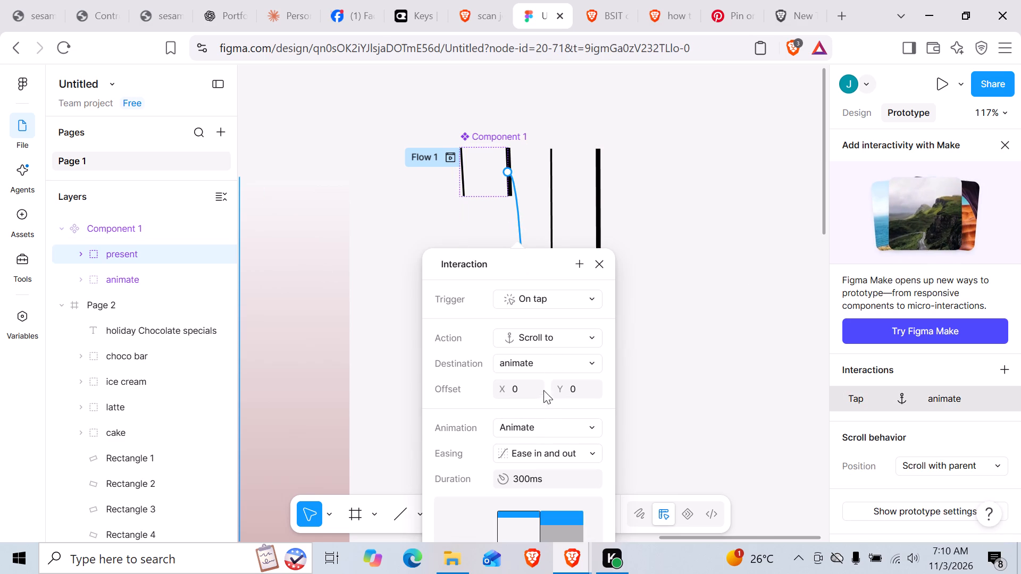
left_click(551, 428)
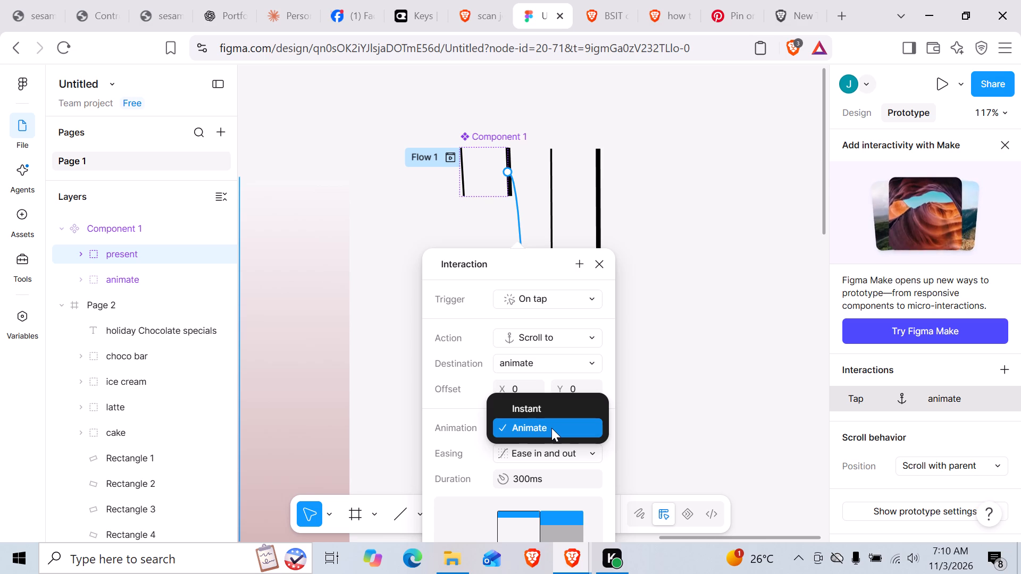
left_click(551, 427)
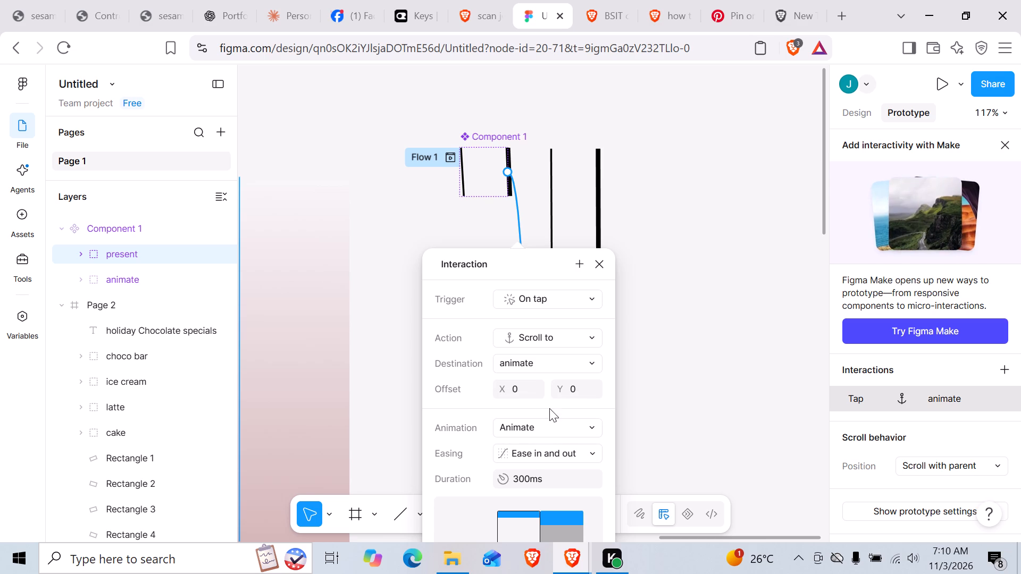
left_click(549, 334)
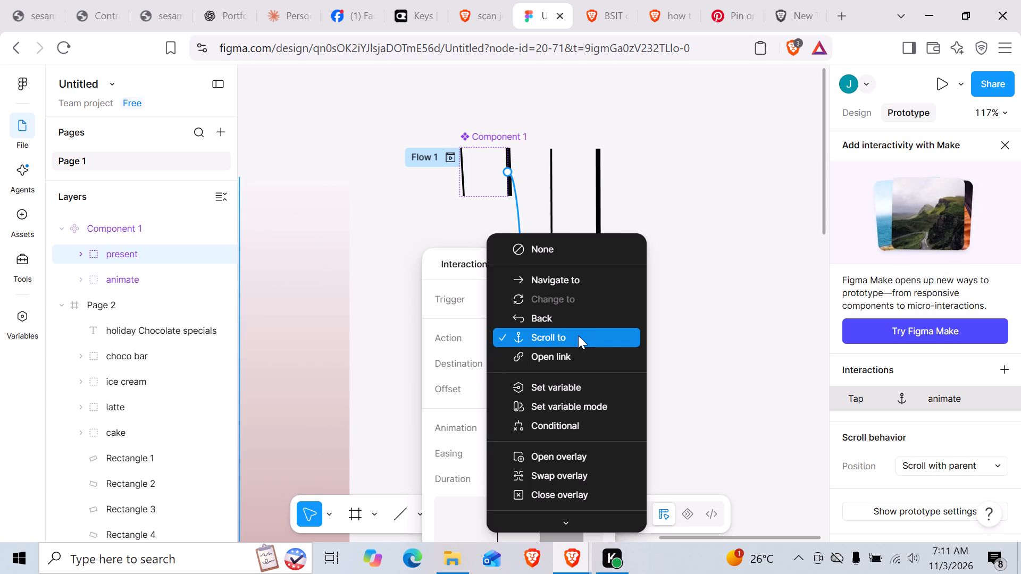
left_click(578, 335)
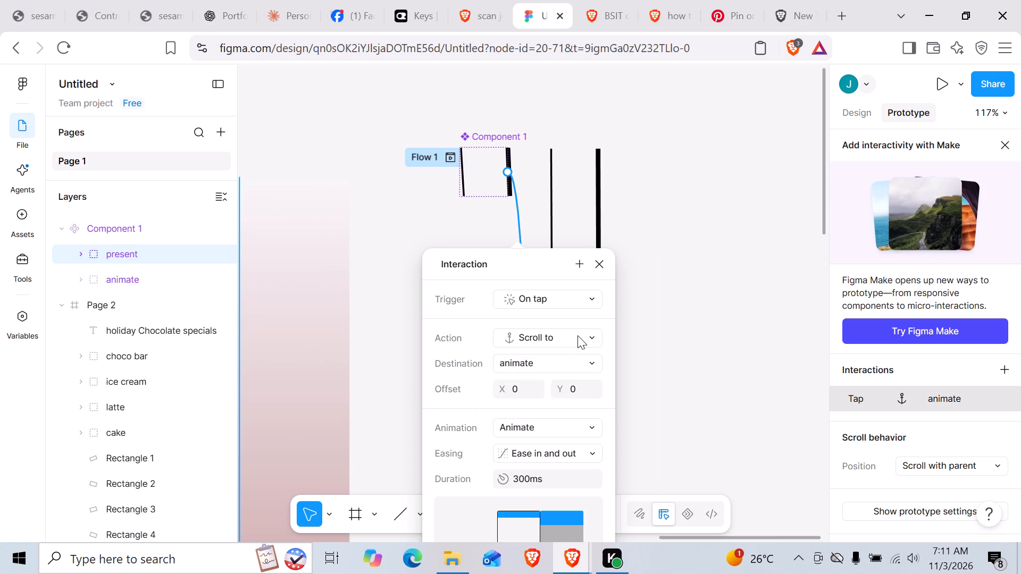
left_click(551, 296)
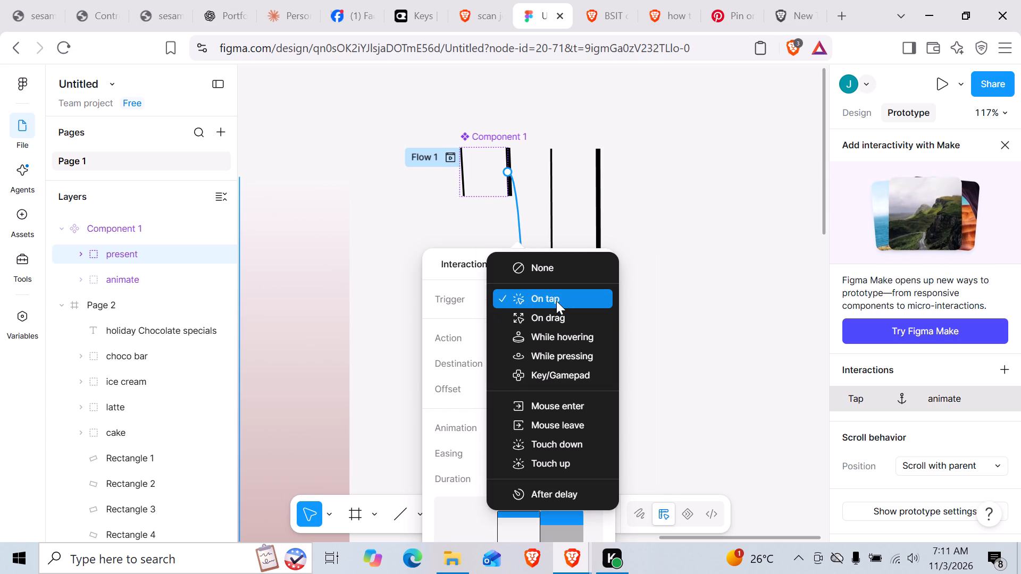
left_click(556, 301)
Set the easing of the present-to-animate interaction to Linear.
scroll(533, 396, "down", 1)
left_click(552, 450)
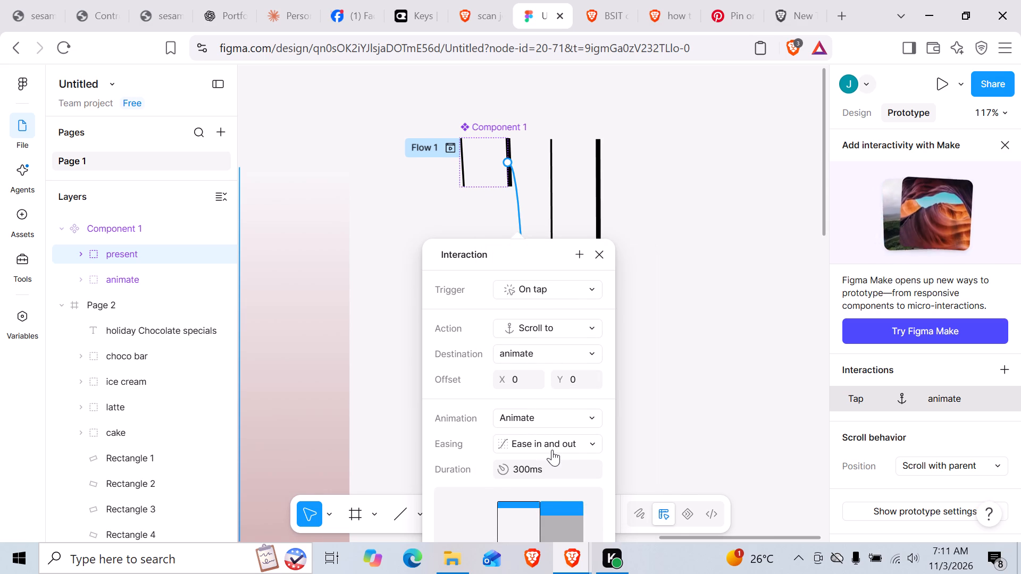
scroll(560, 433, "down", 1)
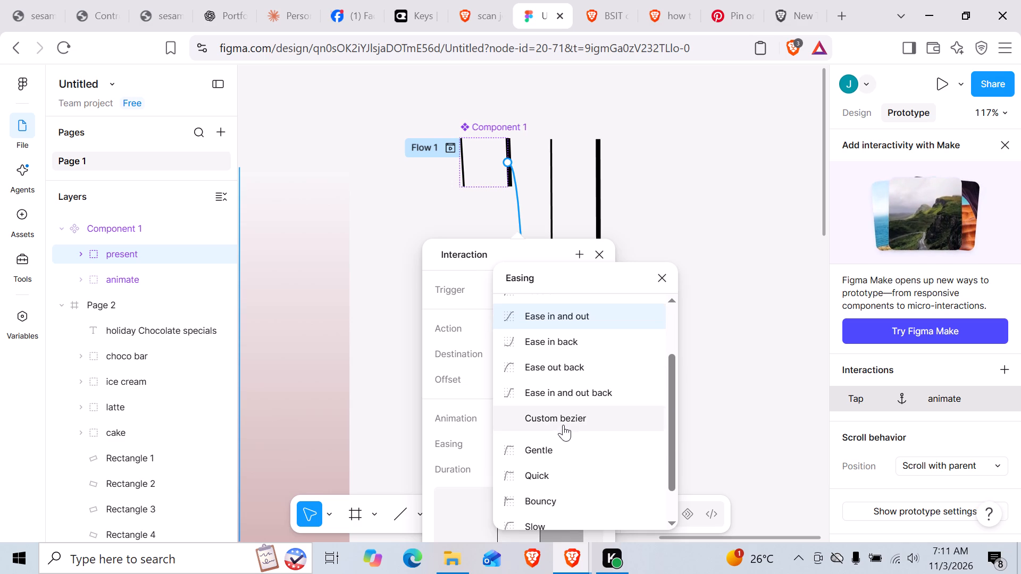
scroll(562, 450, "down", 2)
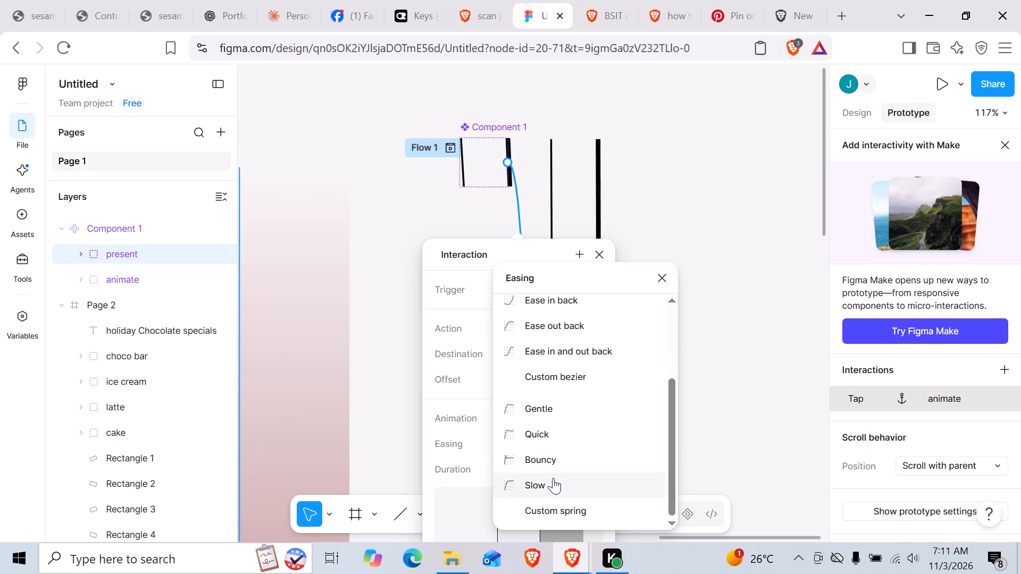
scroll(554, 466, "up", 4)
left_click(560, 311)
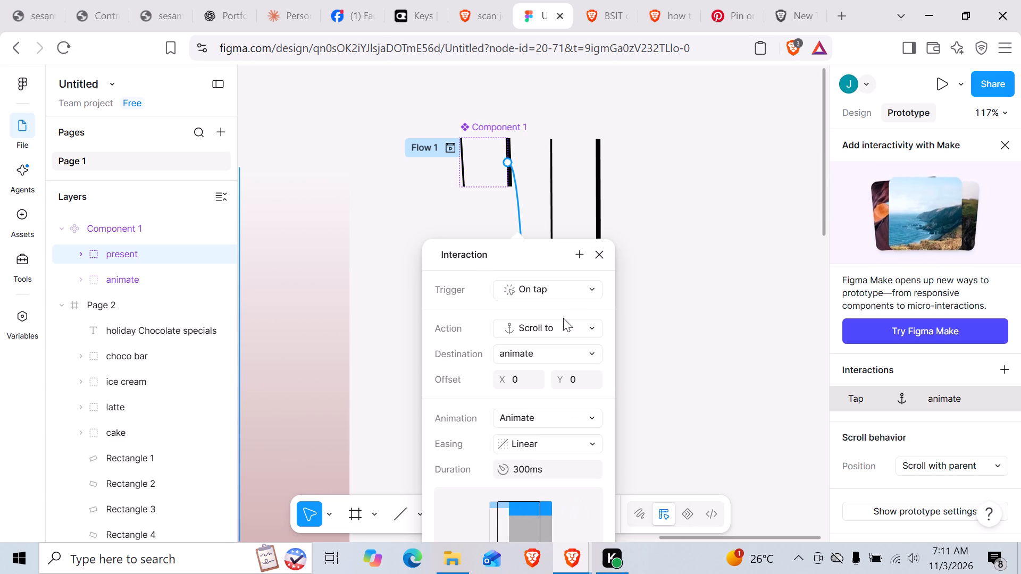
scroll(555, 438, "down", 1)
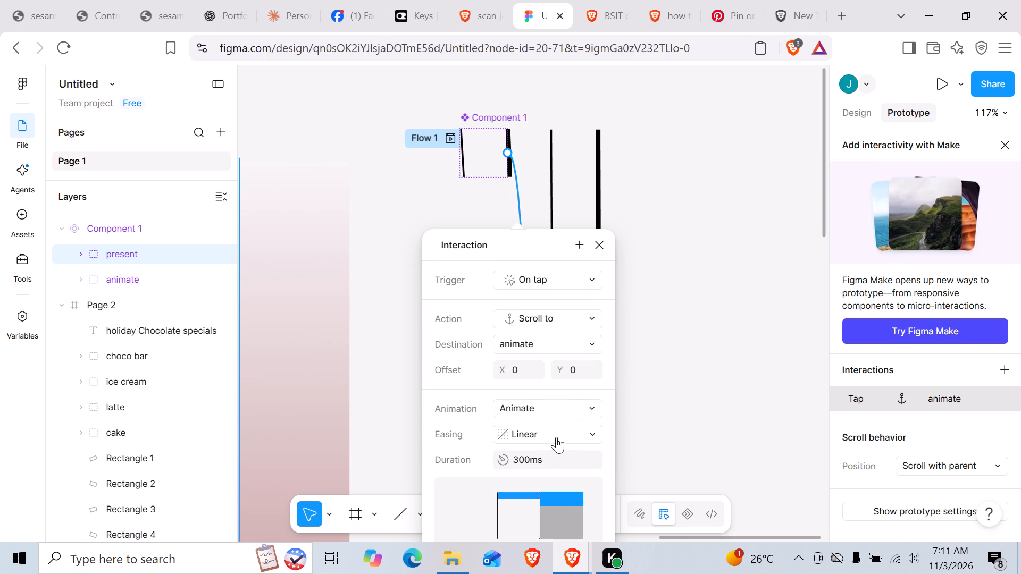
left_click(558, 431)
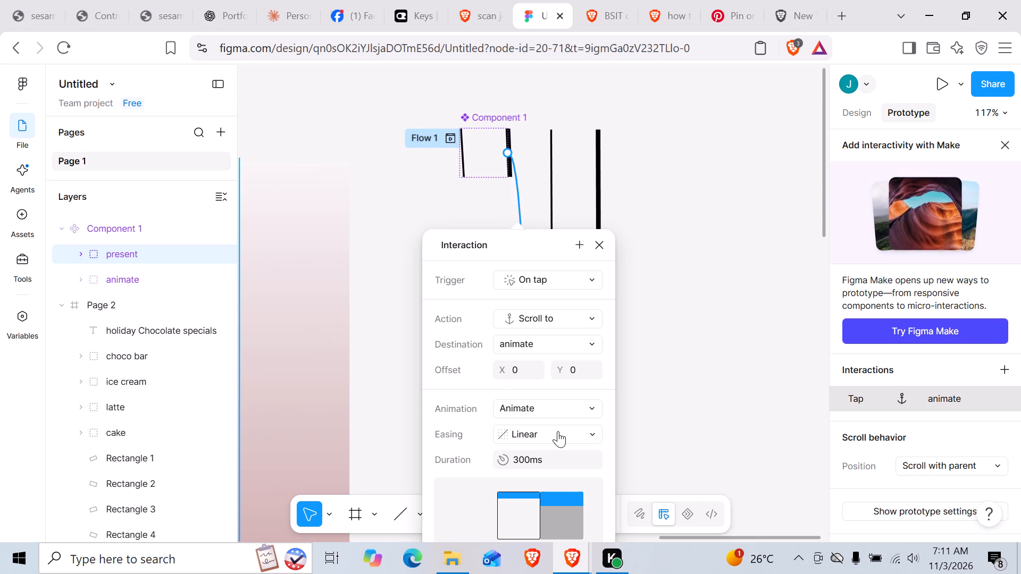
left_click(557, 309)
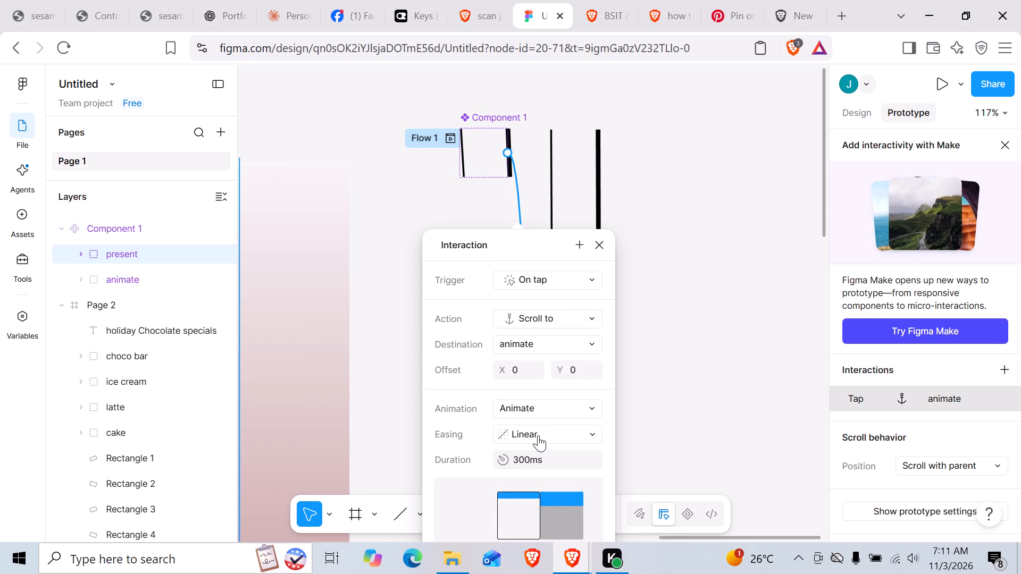
Set the easing of the present-to-animate interaction to Ease in.
left_click(539, 435)
left_click(546, 342)
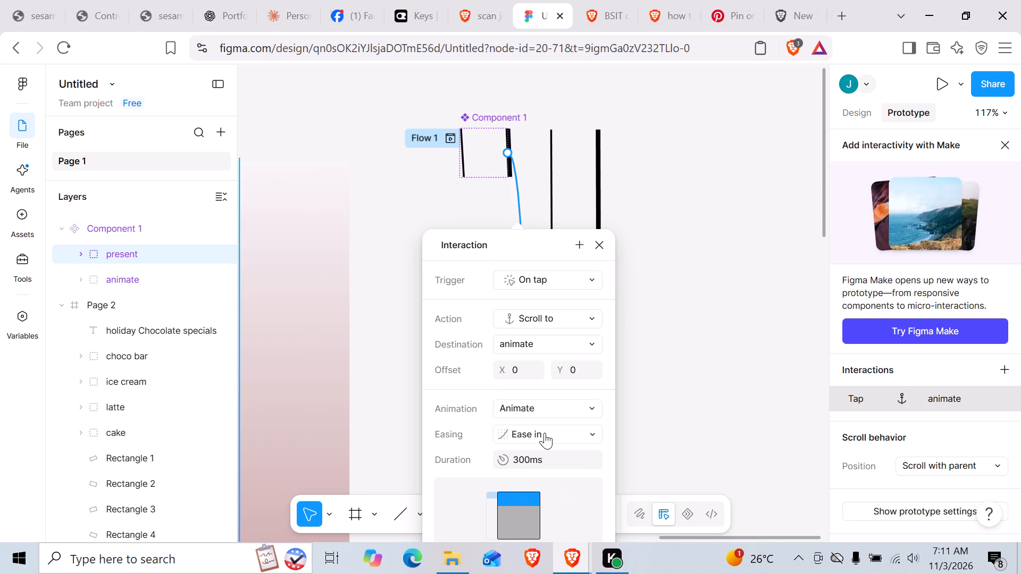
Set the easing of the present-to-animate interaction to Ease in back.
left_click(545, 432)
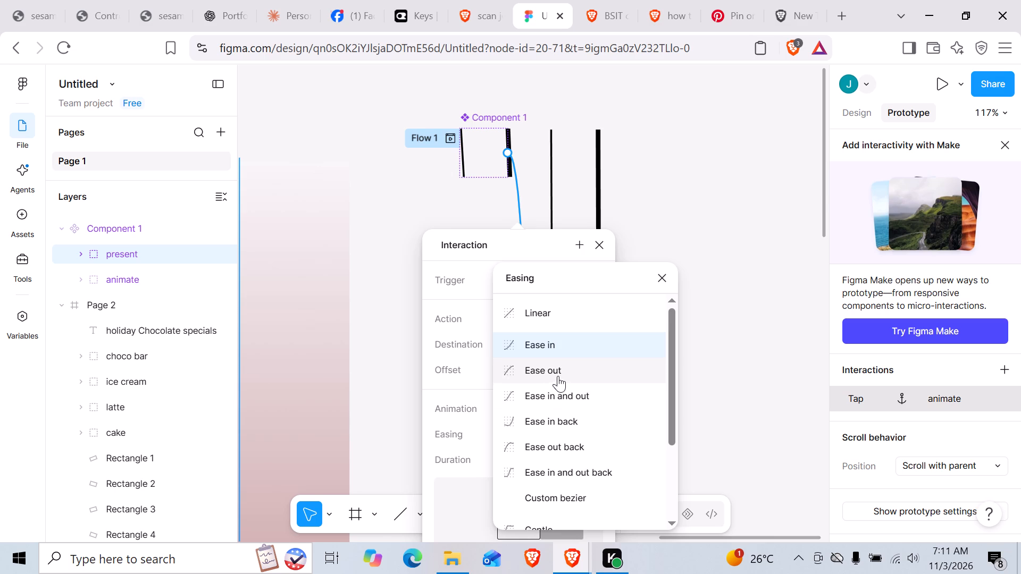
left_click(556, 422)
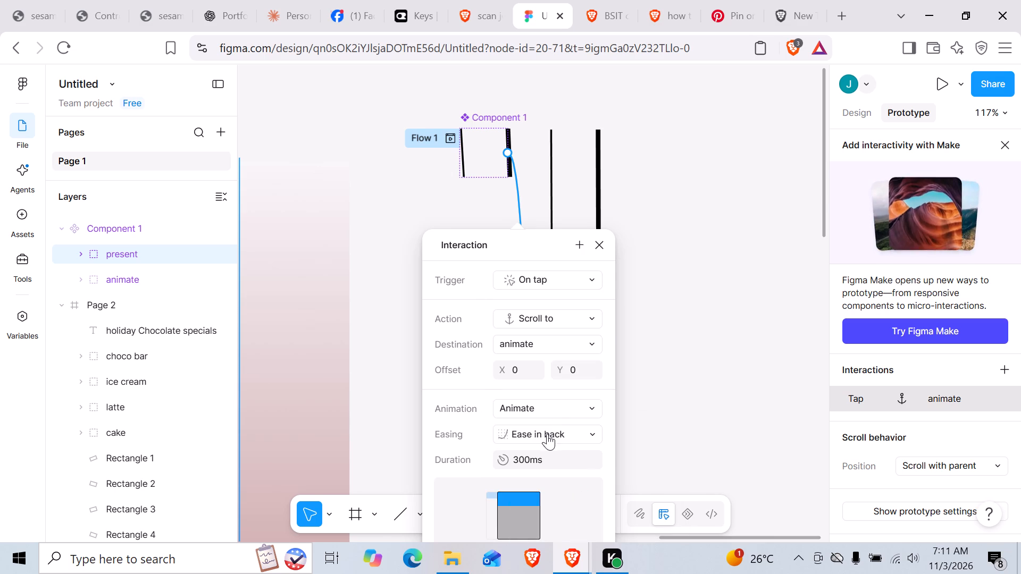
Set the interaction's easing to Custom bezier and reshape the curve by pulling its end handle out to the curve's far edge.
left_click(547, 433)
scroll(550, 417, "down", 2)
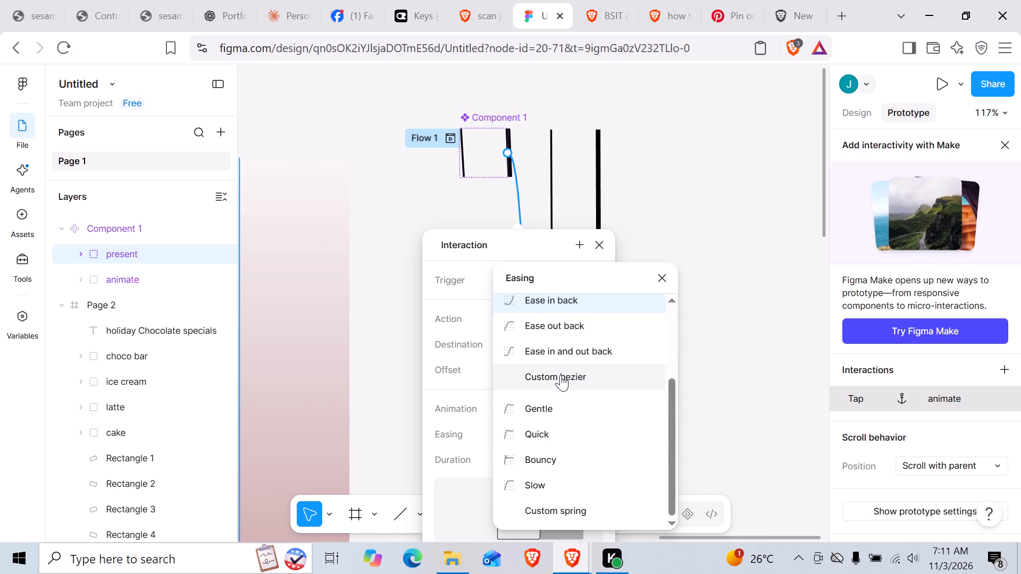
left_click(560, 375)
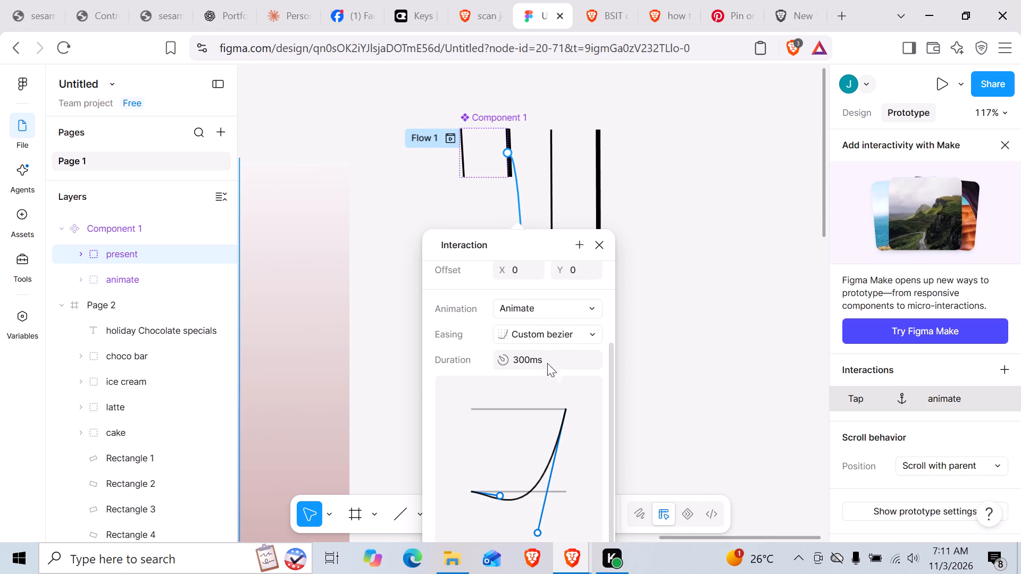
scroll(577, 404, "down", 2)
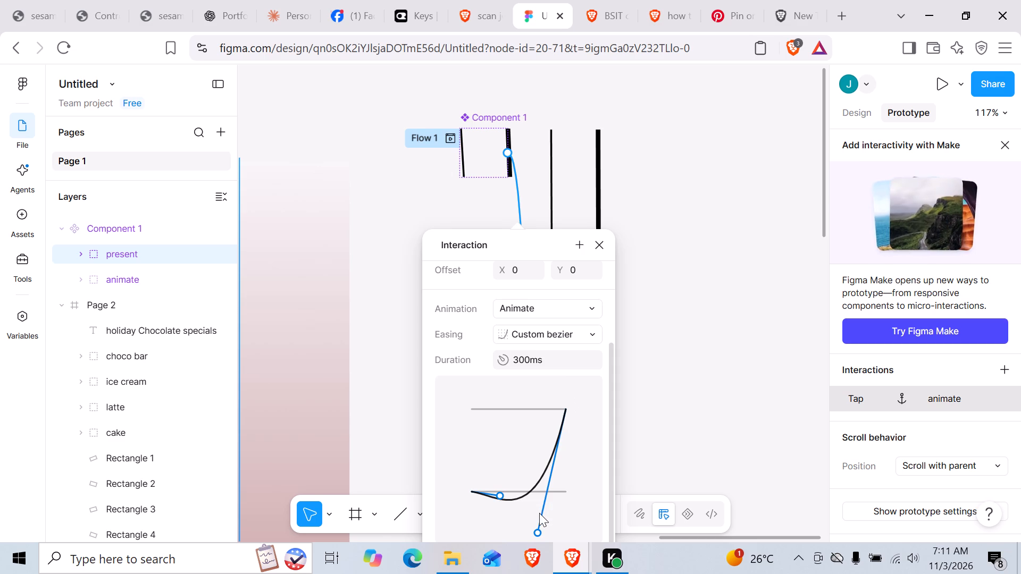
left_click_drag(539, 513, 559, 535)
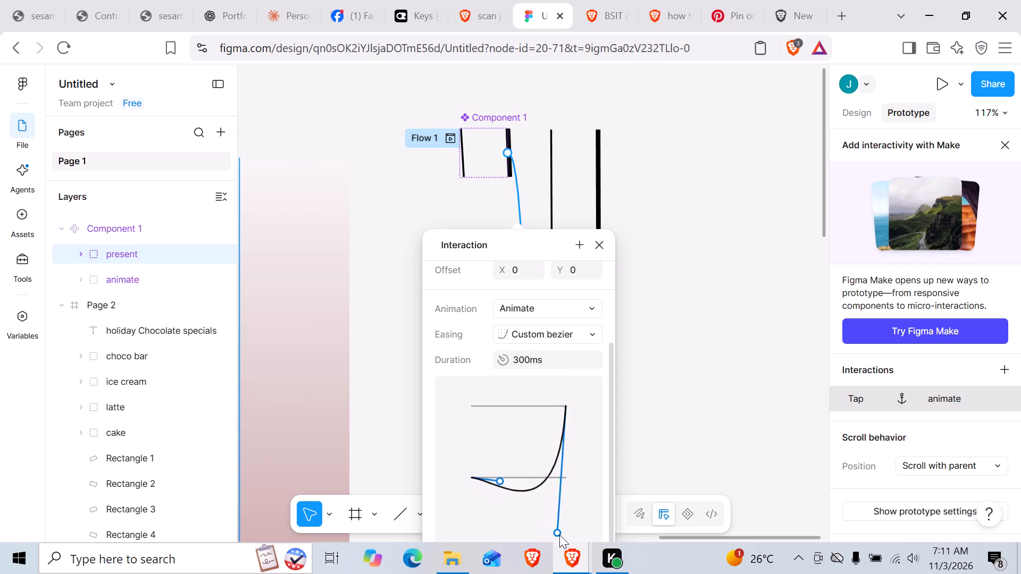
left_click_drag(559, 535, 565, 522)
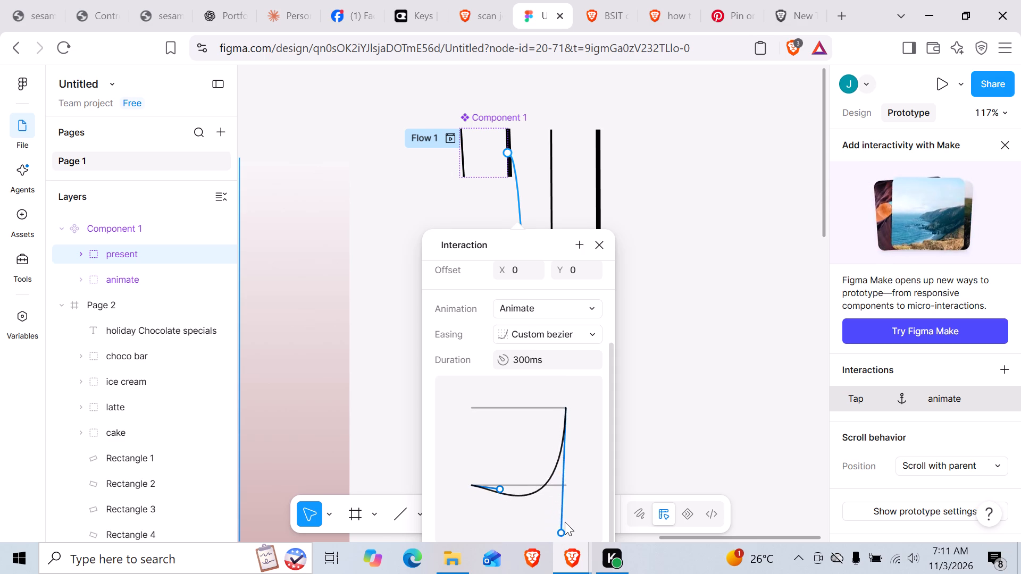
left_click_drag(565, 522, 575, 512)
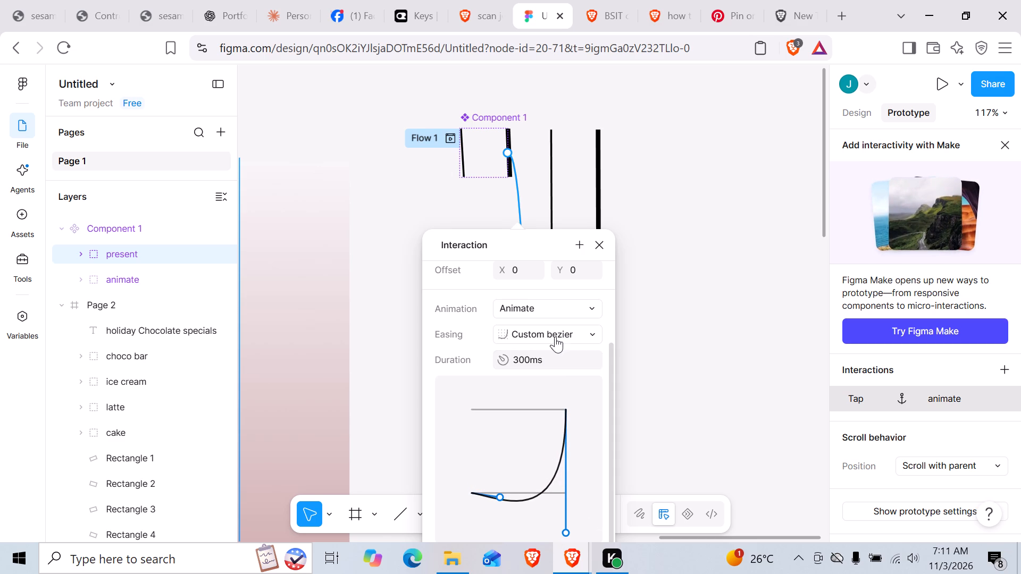
Set the easing of the present-to-animate interaction to Gentle.
left_click(556, 334)
scroll(575, 444, "down", 2)
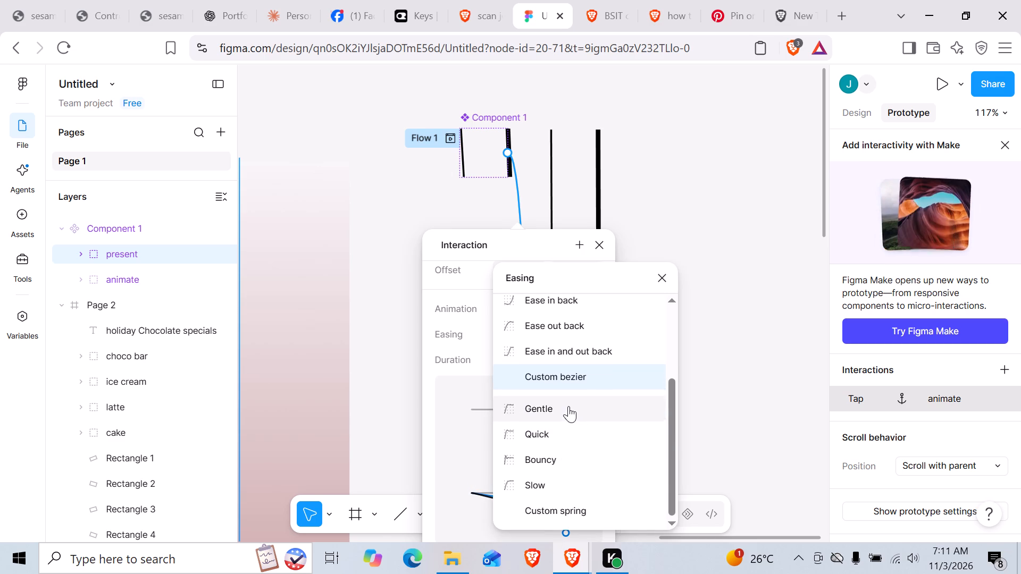
left_click(569, 404)
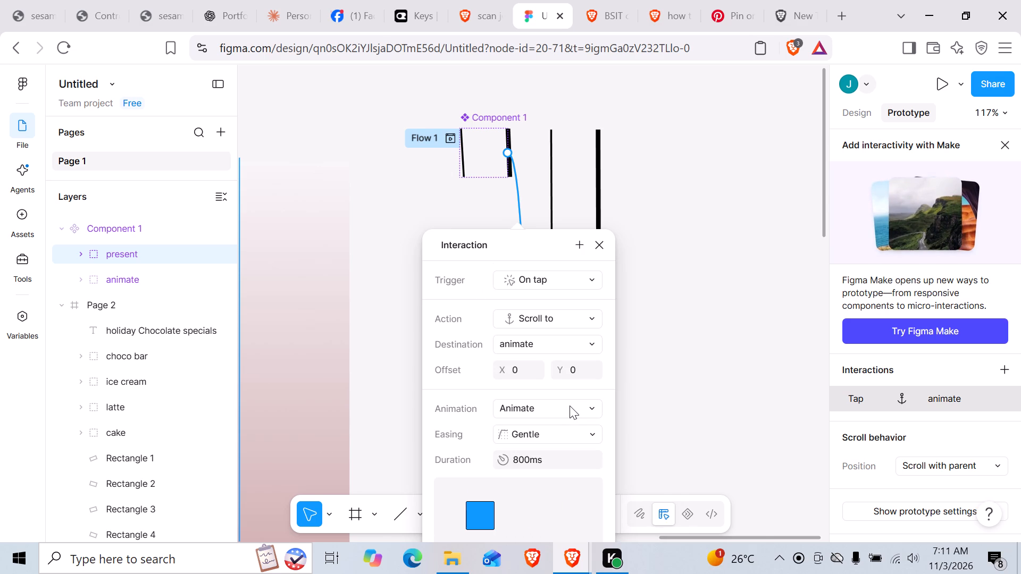
left_click(674, 380)
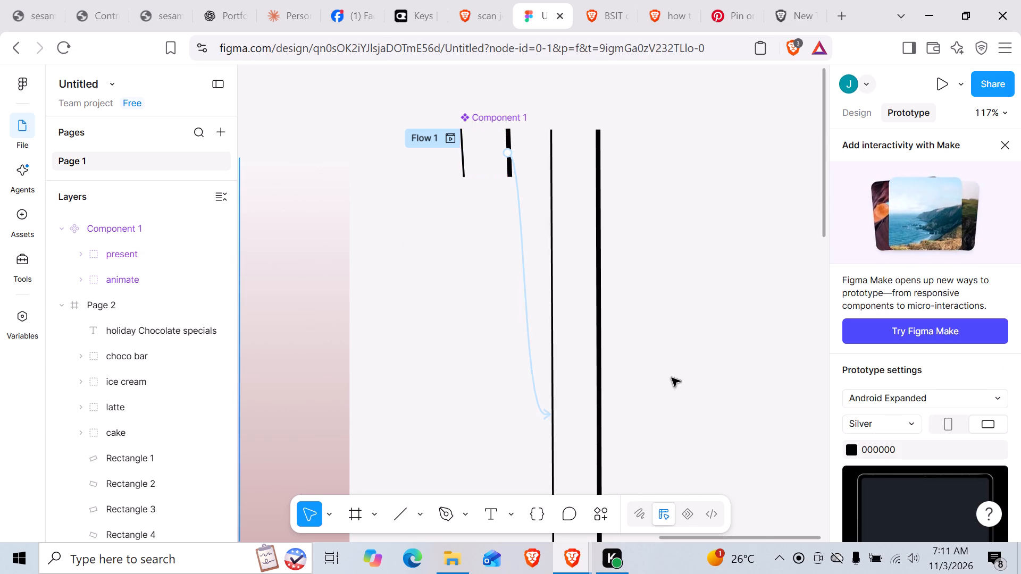
Preview Flow 1 of Component 1 and close the preview.
left_click(443, 142)
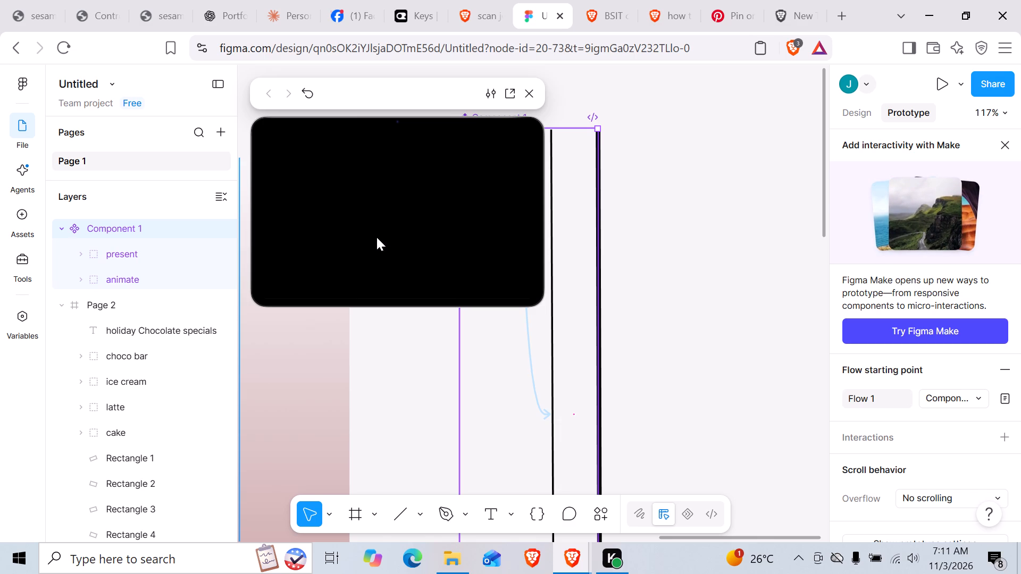
scroll(409, 207, "down", 2)
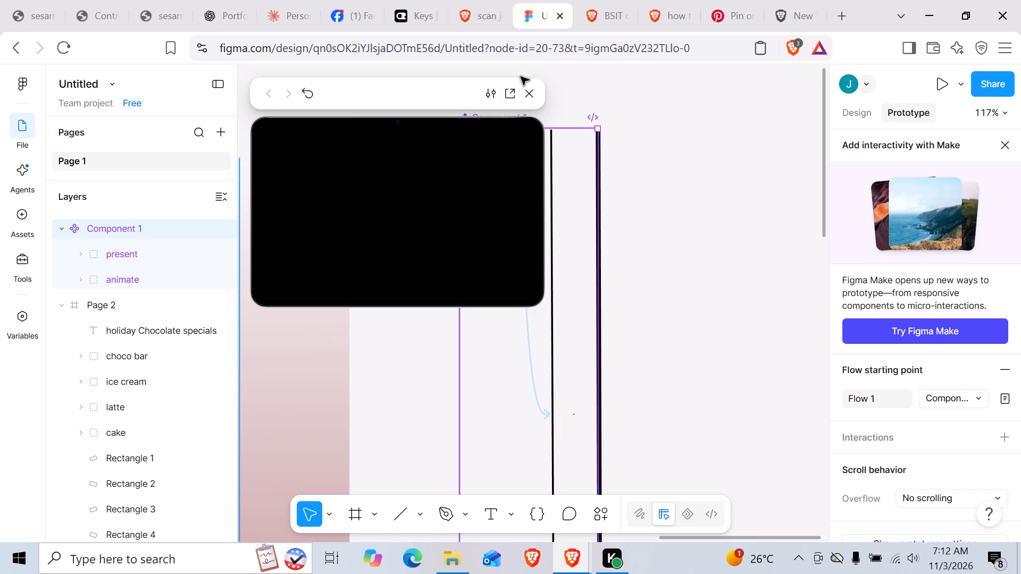
left_click(534, 96)
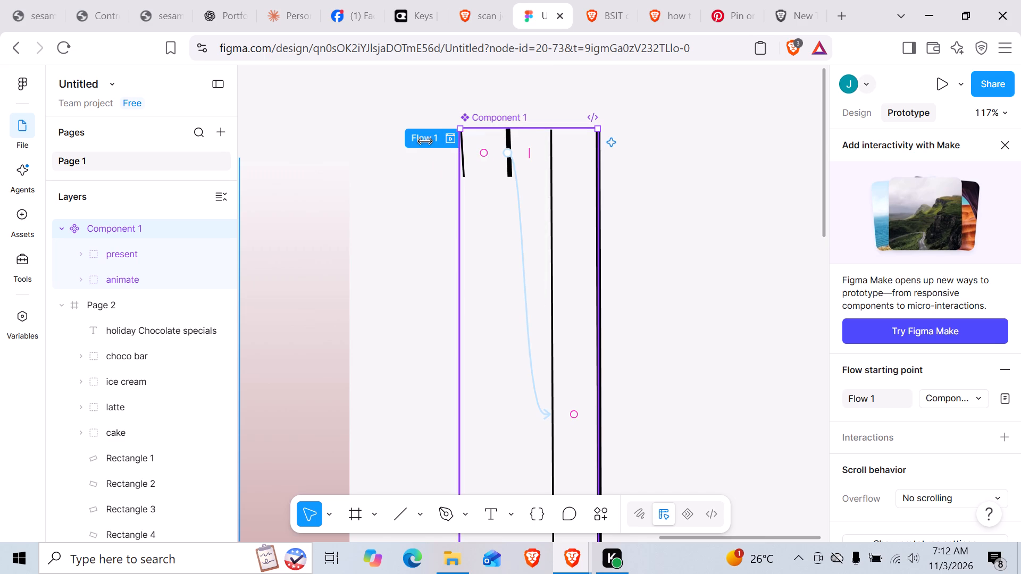
left_click(425, 141)
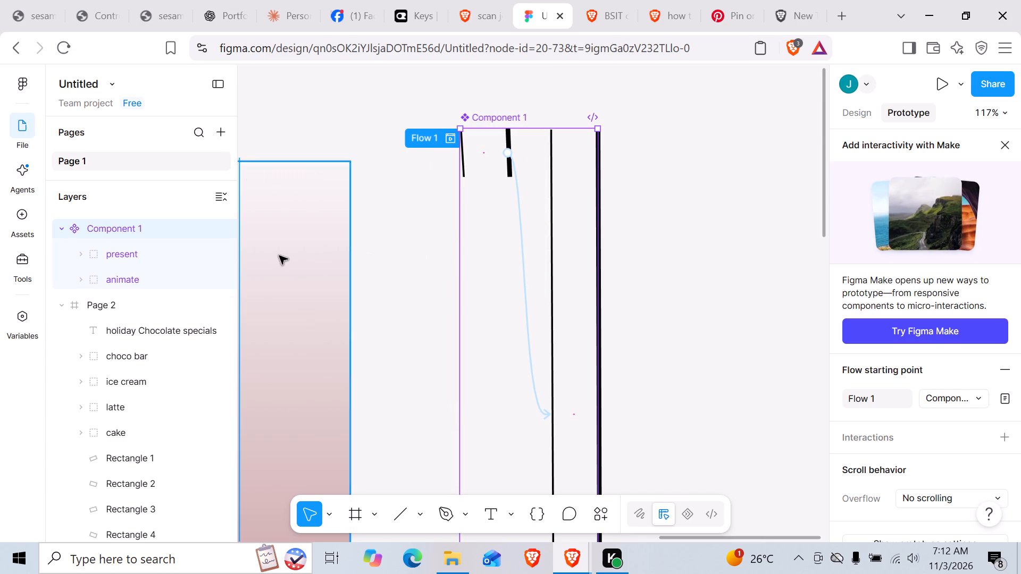
Delete the Page 2 frame.
scroll(279, 256, "down", 4, "ctrl")
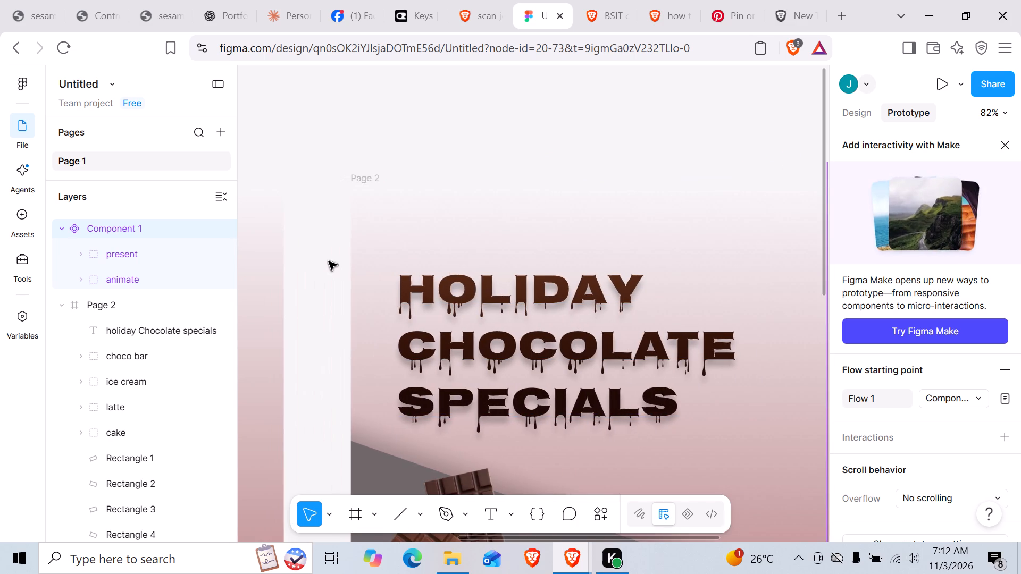
scroll(299, 265, "down", 2, "ctrl")
left_click(54, 229)
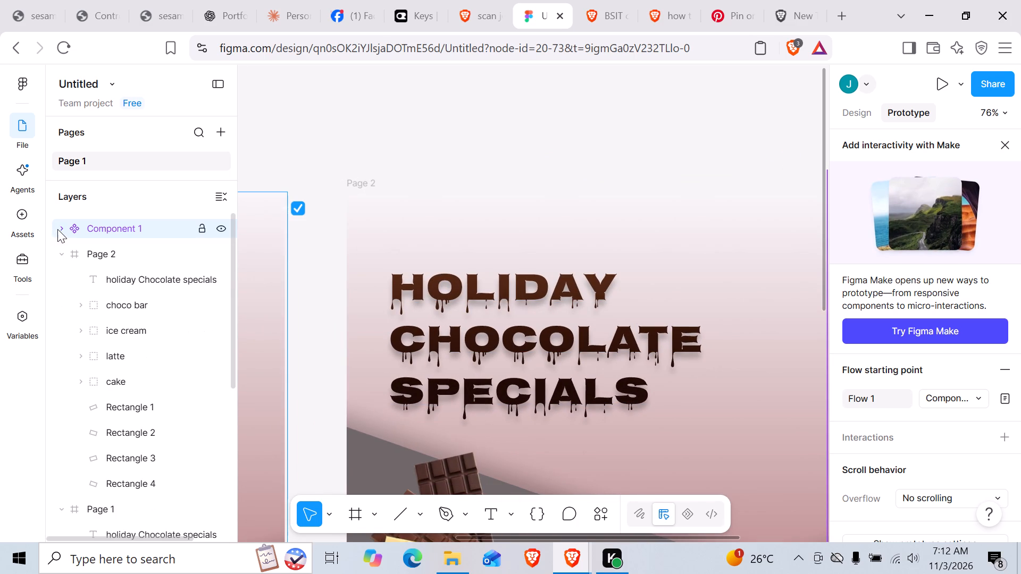
scroll(132, 230, "right", 1)
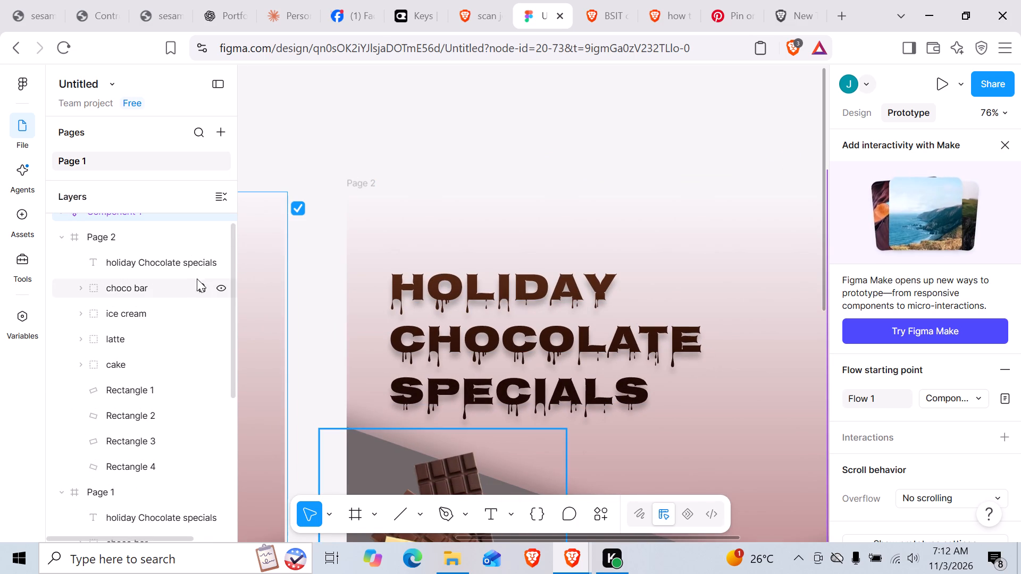
scroll(200, 276, "down", 14, "ctrl")
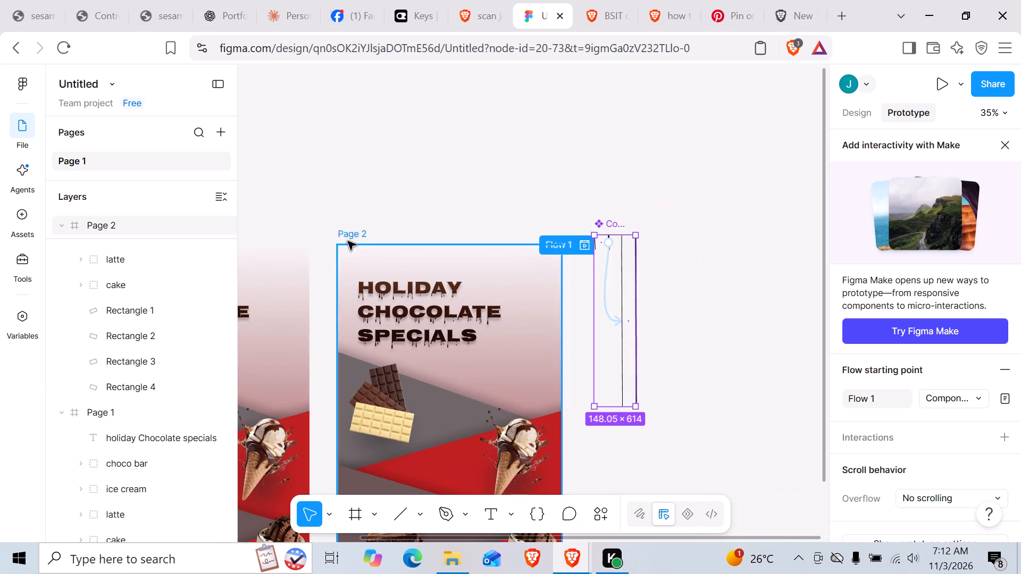
left_click(357, 231)
key("BackSpace")
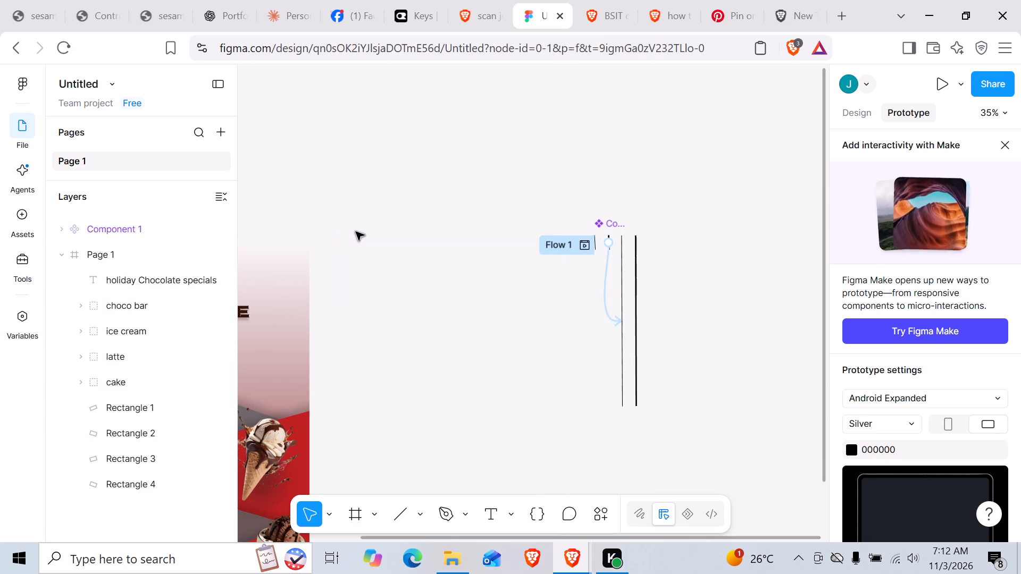
Nest Component 1 inside the Page 1 frame, above the holiday Chocolate specials text layer.
scroll(356, 232, "right", 3)
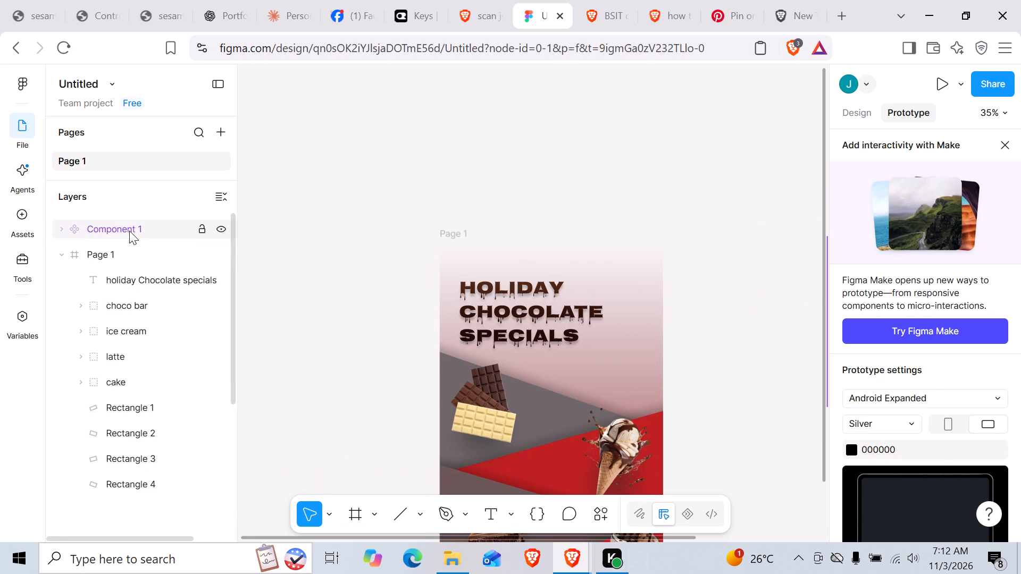
left_click_drag(129, 231, 591, 330)
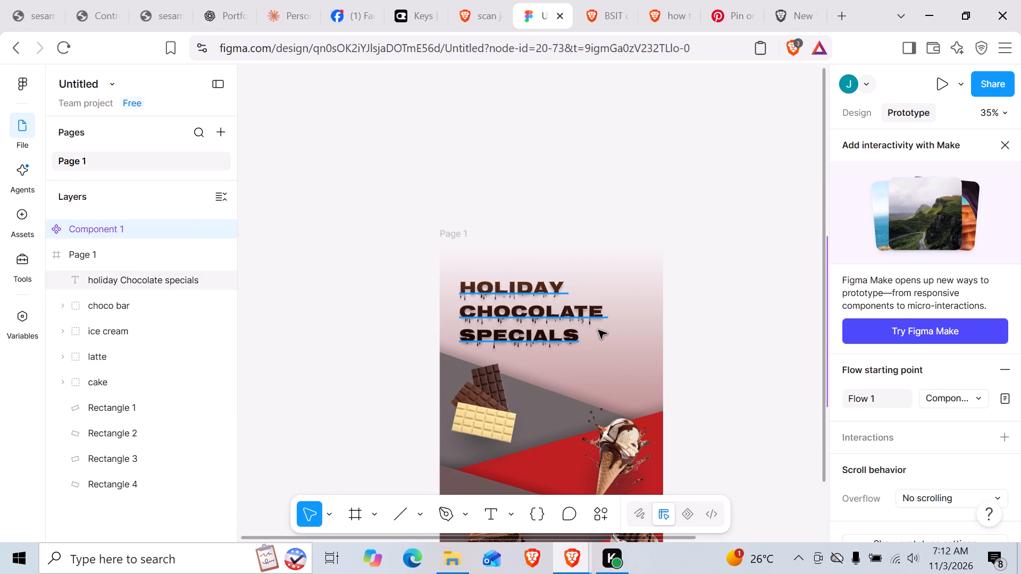
left_click(742, 349)
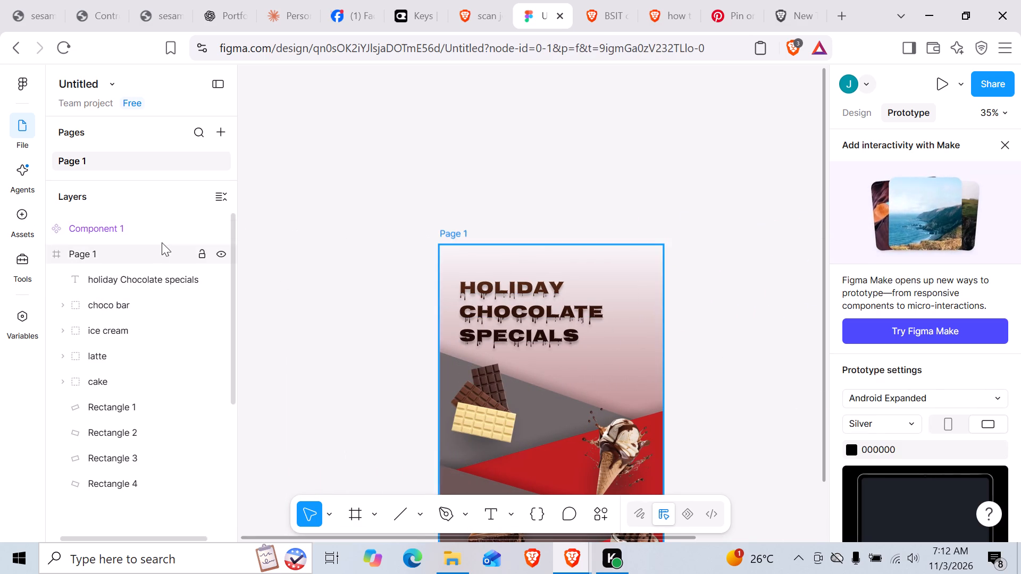
left_click(138, 226)
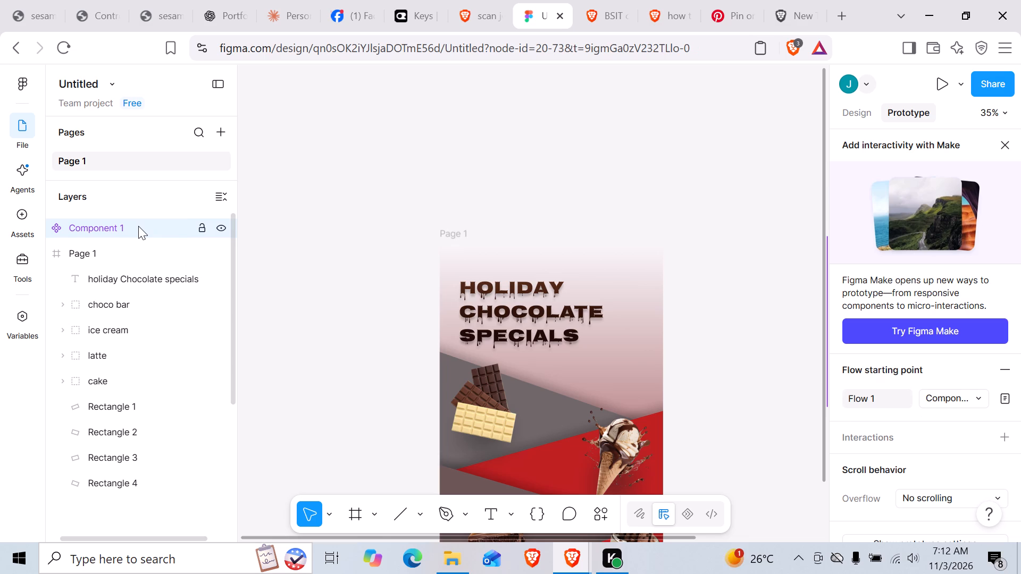
left_click_drag(138, 226, 141, 291)
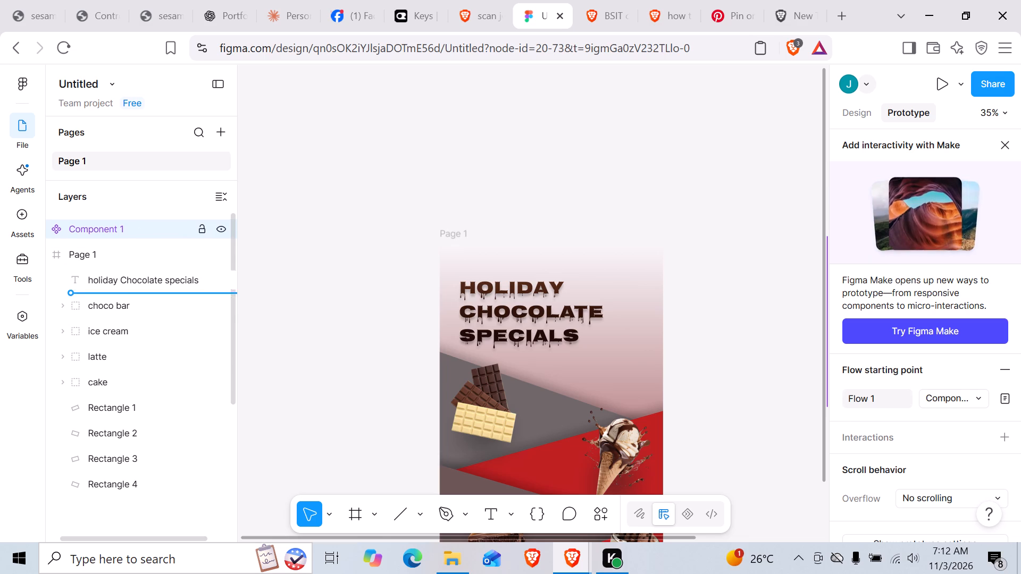
left_click_drag(141, 291, 141, 269)
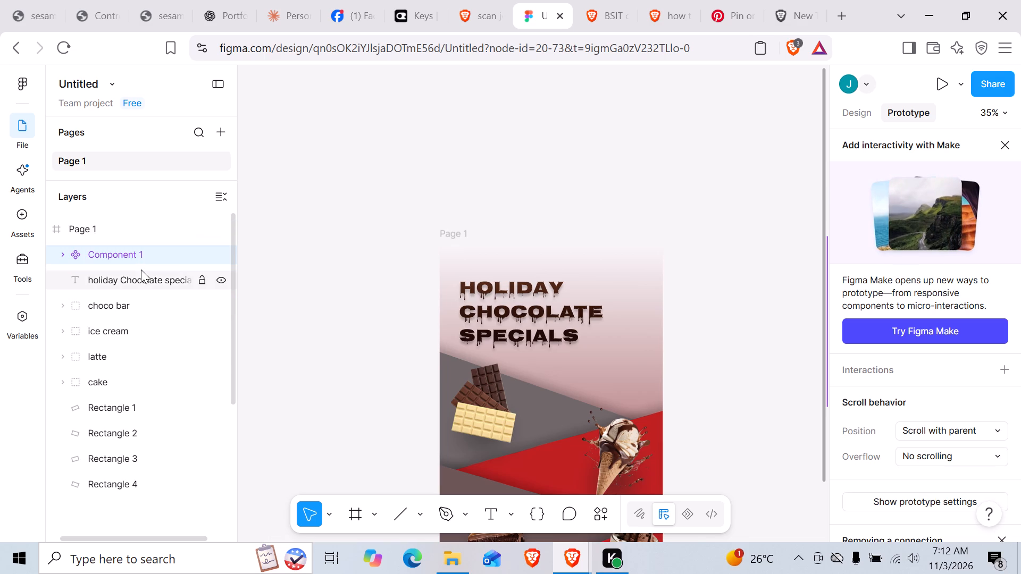
left_click(326, 268)
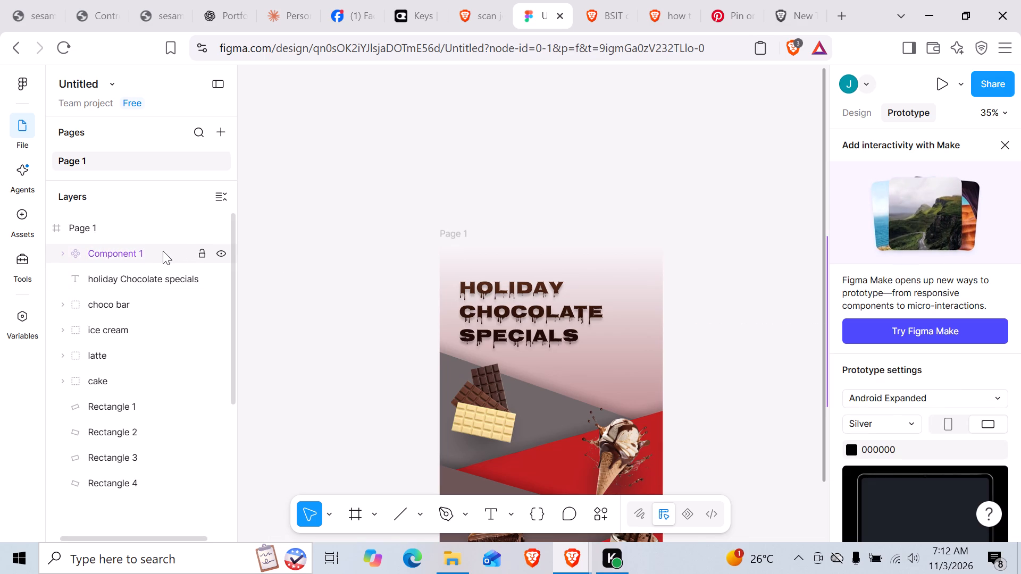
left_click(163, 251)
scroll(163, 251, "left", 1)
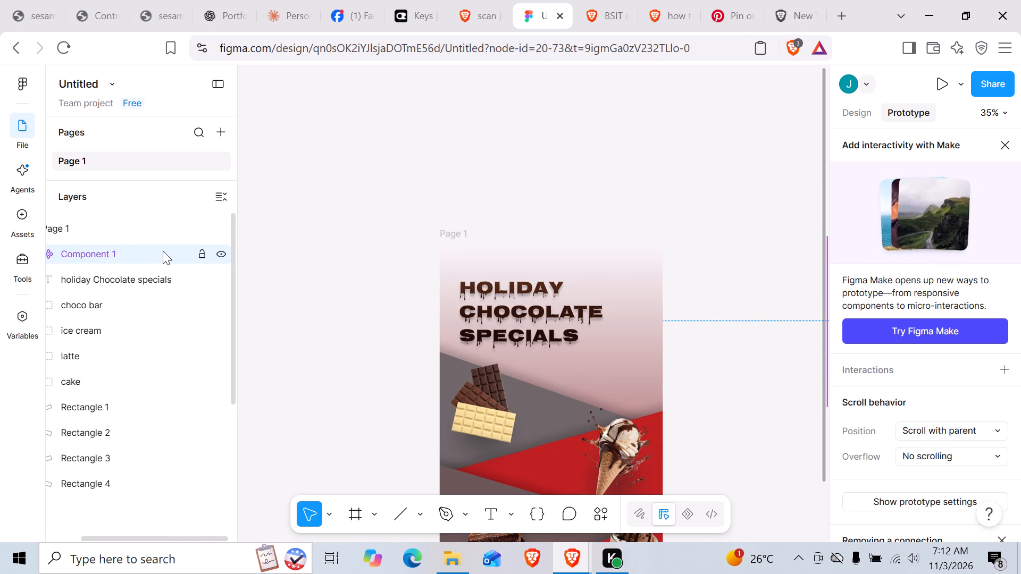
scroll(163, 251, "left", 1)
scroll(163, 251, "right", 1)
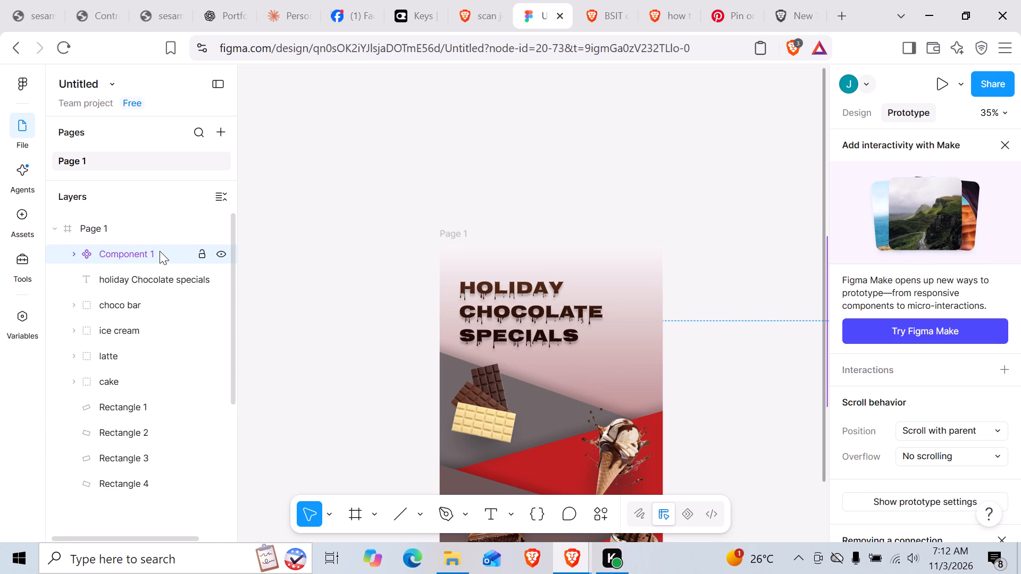
Place an instance of Component 1 from this file's library onto the Page 1 frame, at its upper-right area beside the title.
left_click(25, 219)
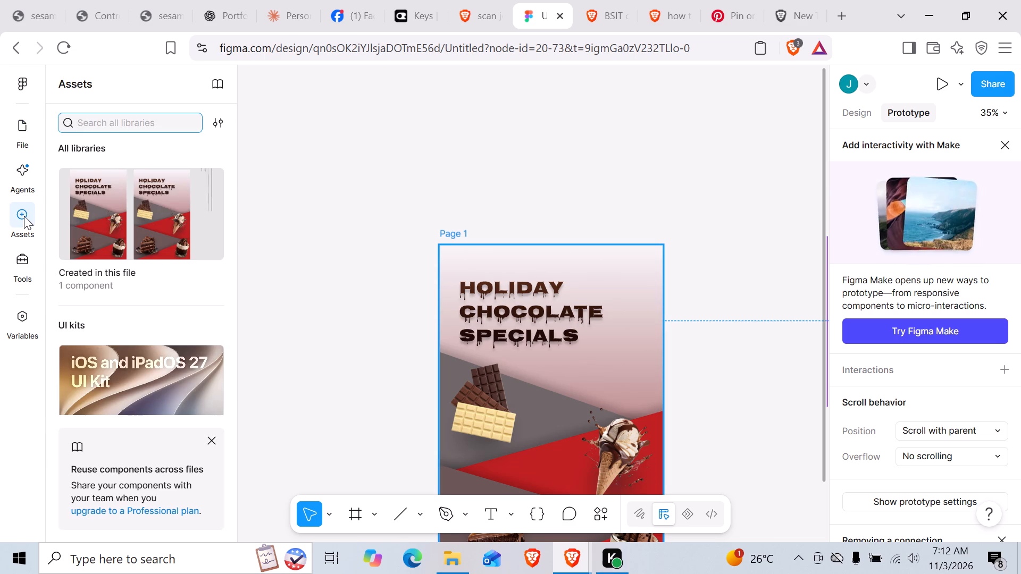
scroll(146, 268, "down", 6)
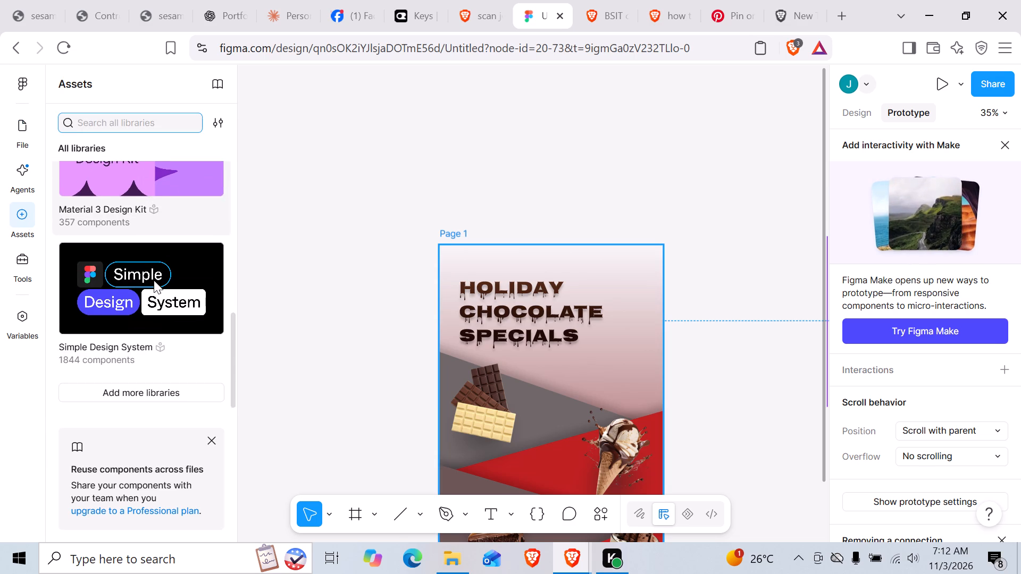
left_click(206, 452)
left_click(203, 441)
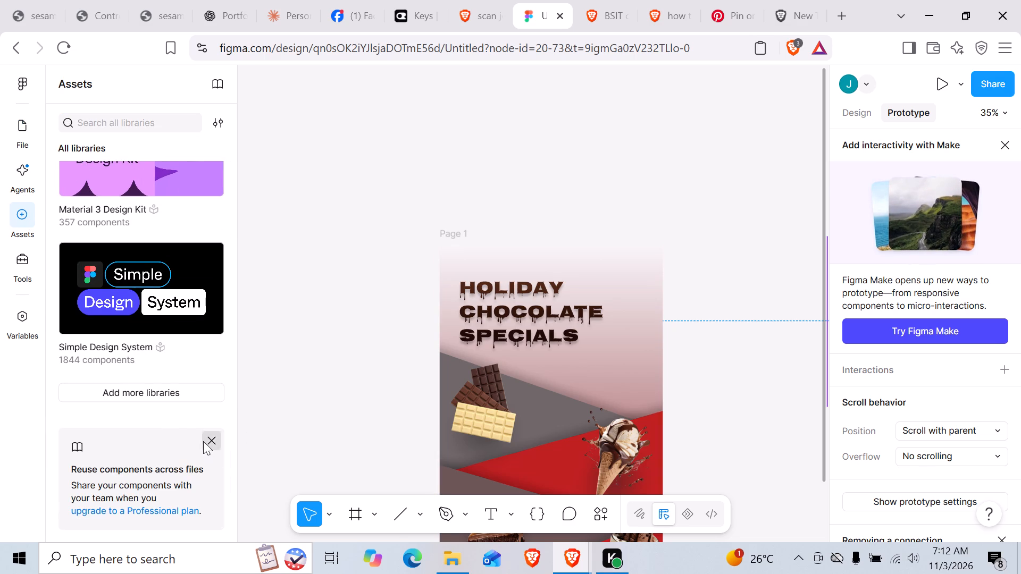
scroll(187, 398, "up", 9)
left_click(142, 243)
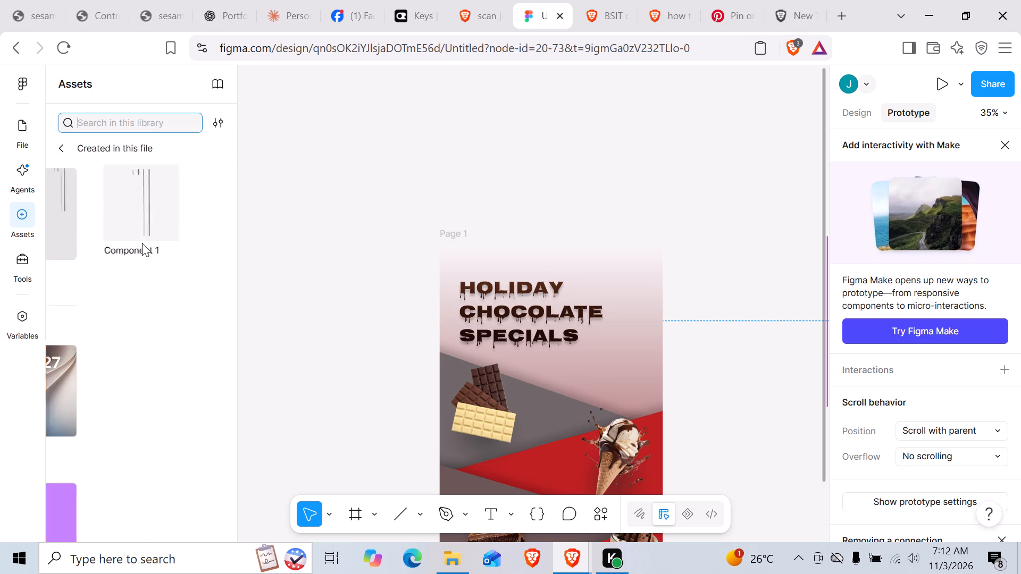
left_click_drag(108, 218, 330, 300)
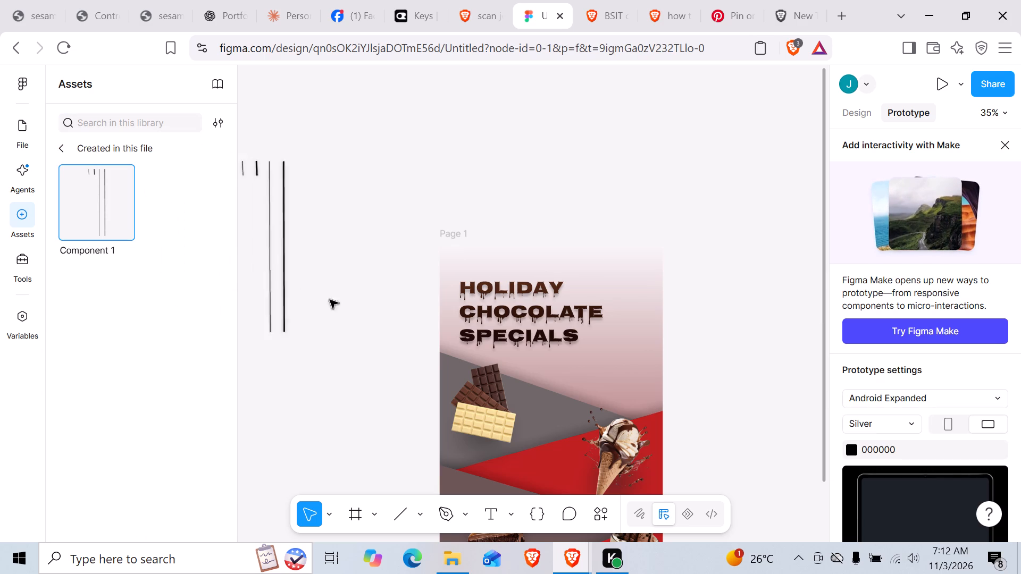
left_click_drag(330, 300, 641, 367)
left_click(719, 361)
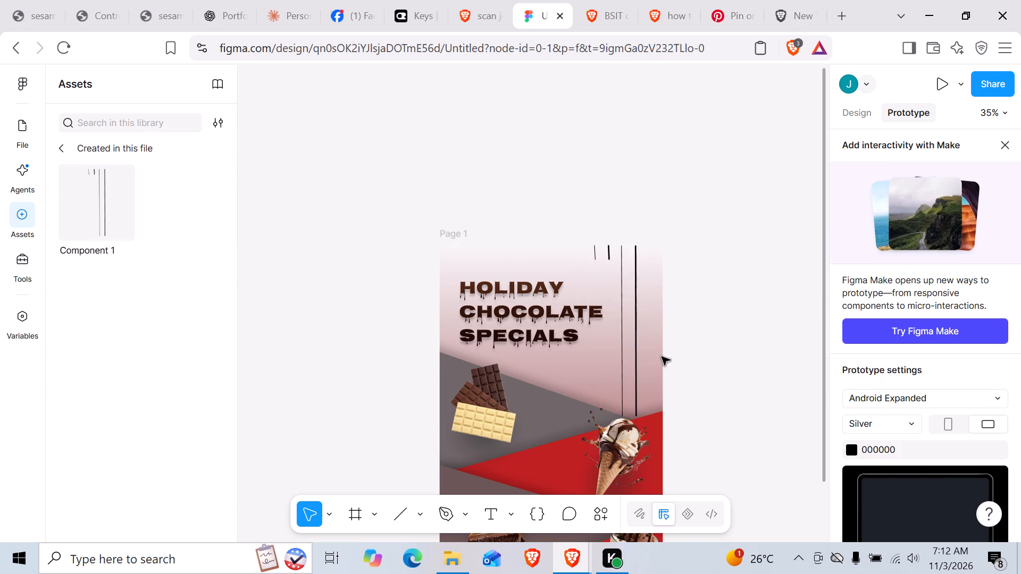
Delete the Component 1 instance from the Page 1 frame.
left_click(626, 354)
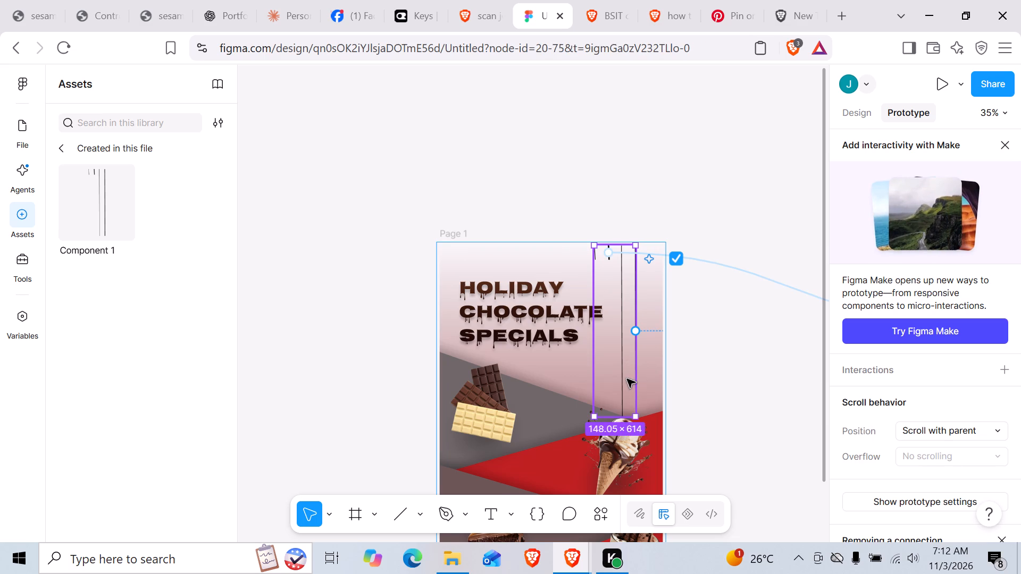
key("BackSpace")
Move the main Component 1 out of the Page 1 frame, to the top level of the layer list.
scroll(626, 377, "left", 2)
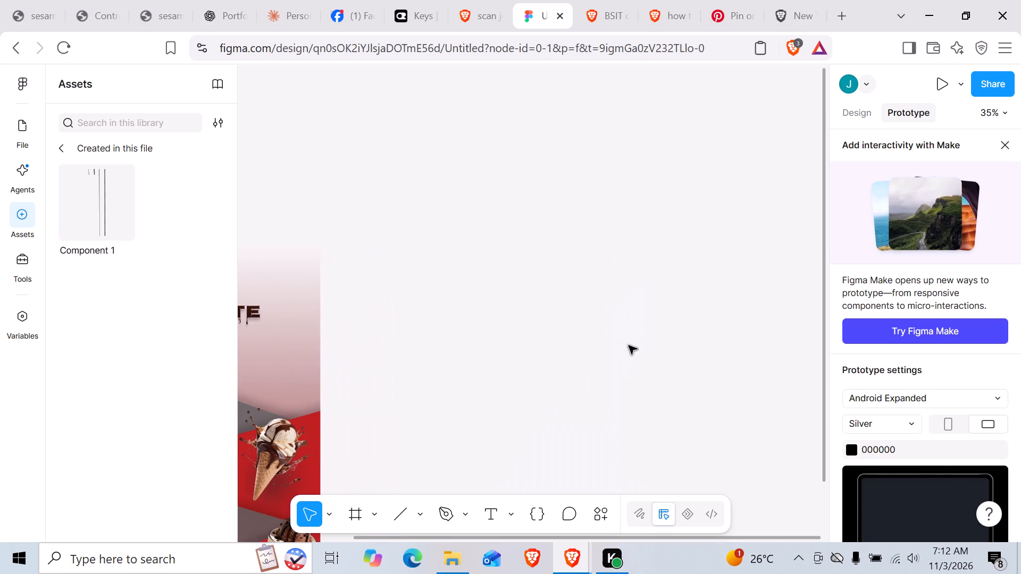
scroll(581, 329, "down", 1)
scroll(513, 330, "down", 7, "ctrl")
scroll(517, 328, "right", 1)
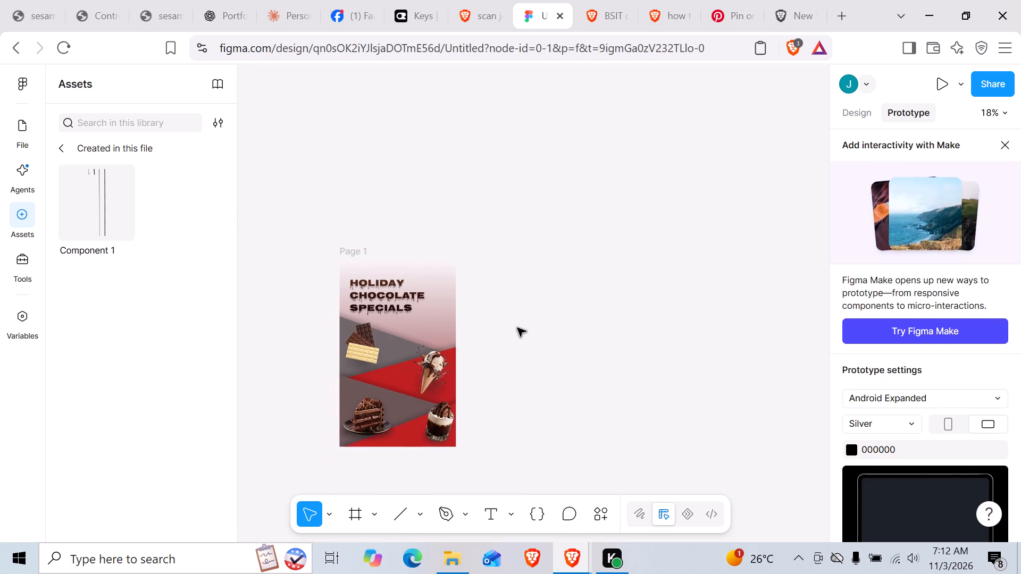
scroll(517, 328, "right", 1)
left_click(29, 137)
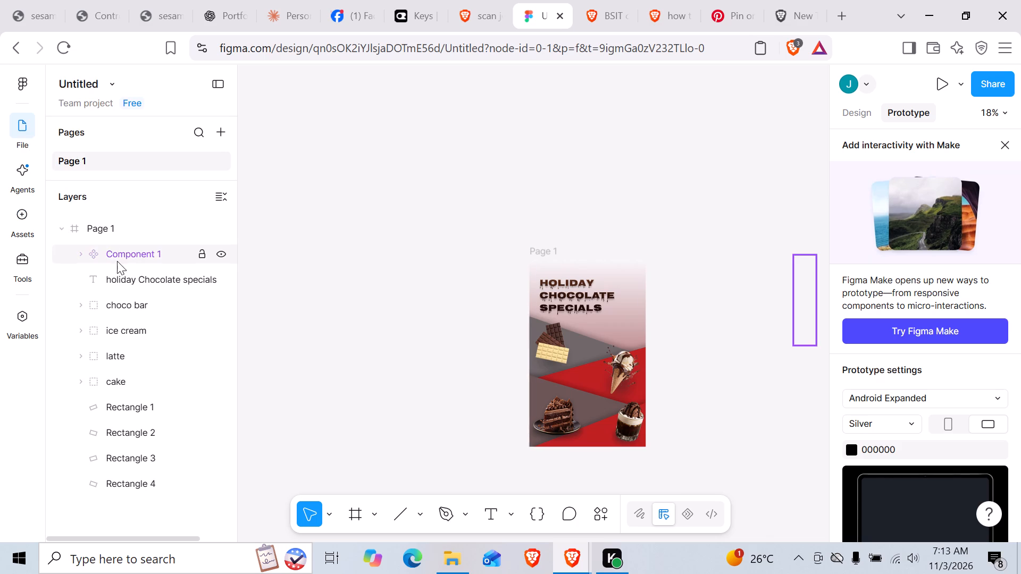
left_click_drag(118, 258, 120, 216)
left_click(369, 225)
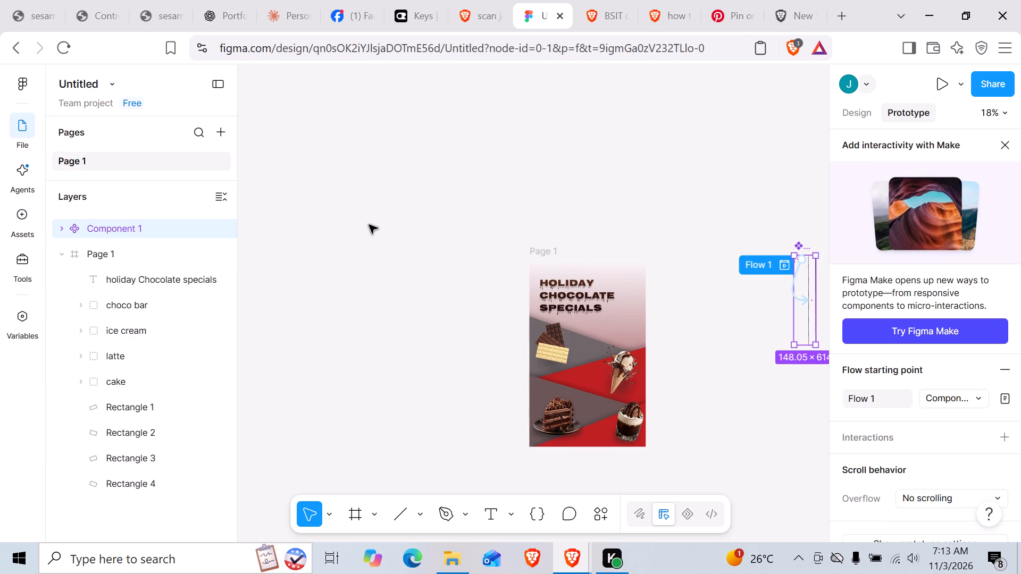
Examine Component 1's lines and the connection running from its present group.
scroll(369, 225, "left", 3)
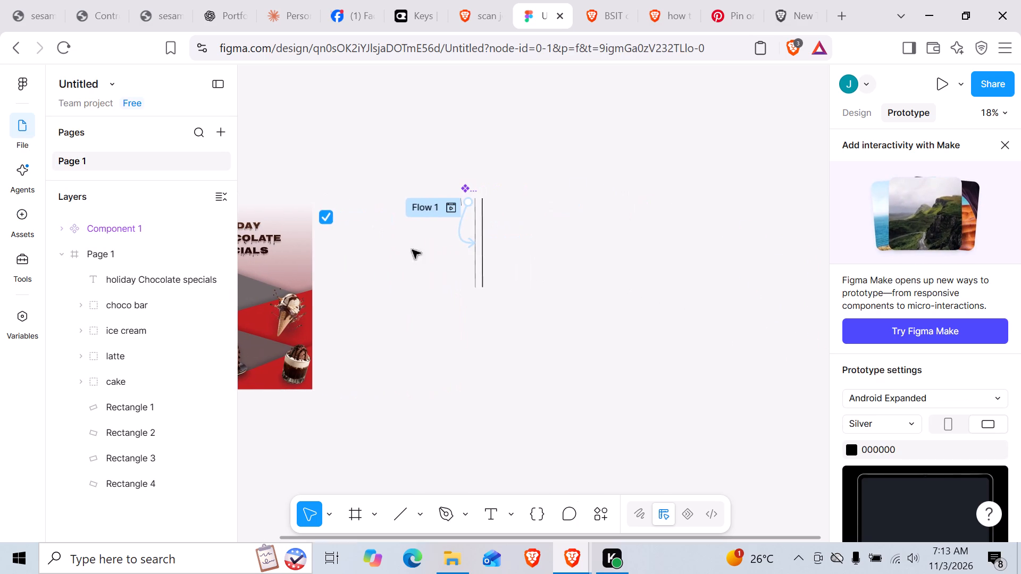
left_click(480, 267)
scroll(478, 263, "up", 8, "ctrl")
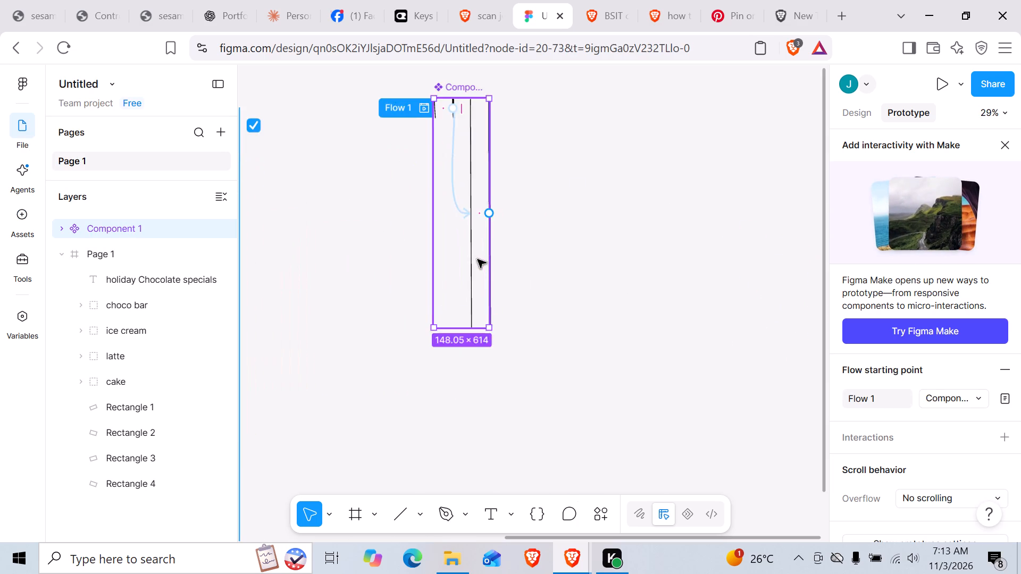
scroll(478, 259, "up", 8, "ctrl")
scroll(468, 261, "up", 8)
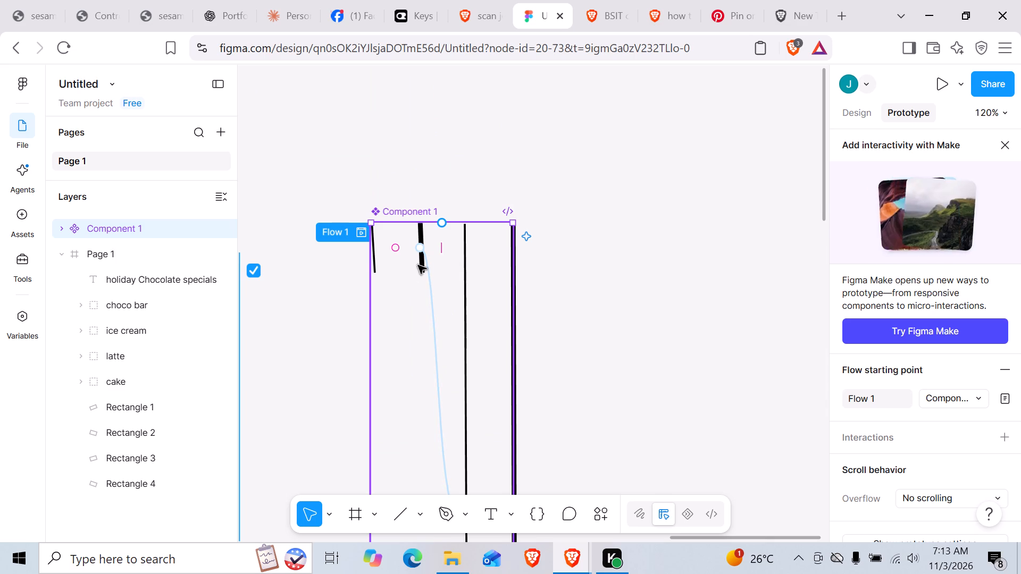
left_click(295, 305)
left_click(424, 268)
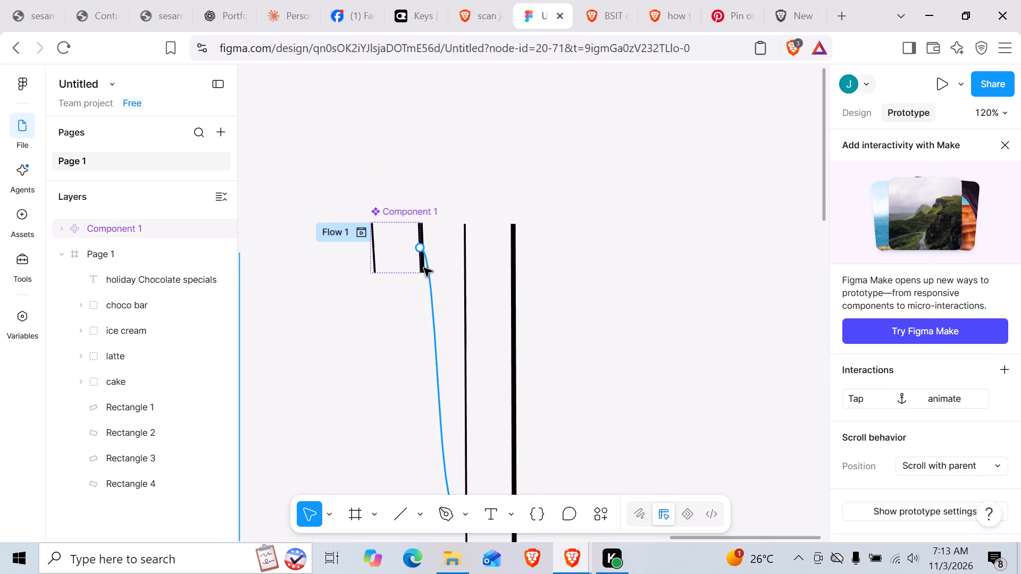
left_click(409, 268)
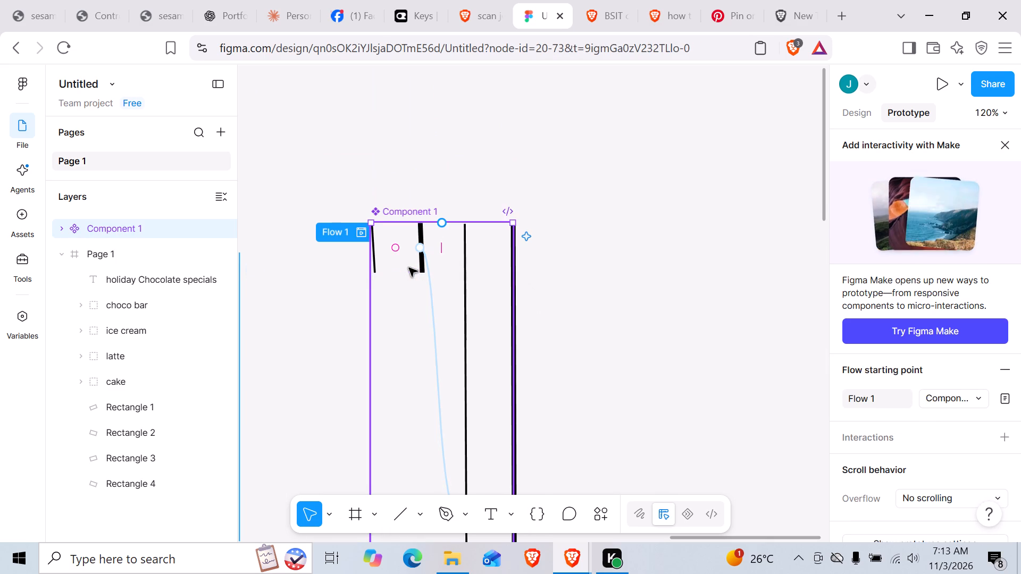
left_click(420, 268)
left_click(397, 269)
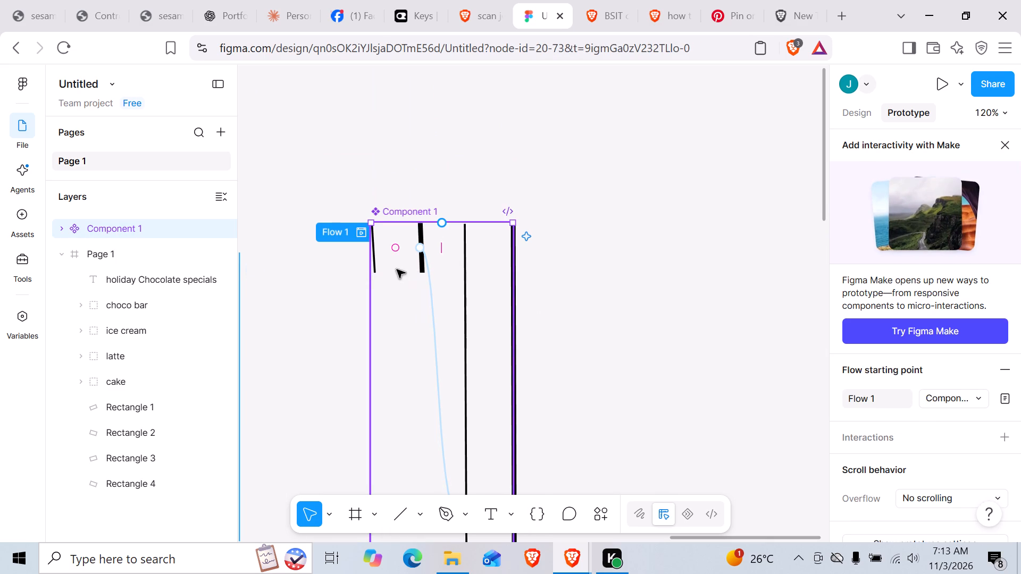
left_click(375, 268)
left_click(377, 267)
left_click(420, 232)
left_click(422, 233)
scroll(421, 239, "down", 4, "ctrl")
scroll(432, 243, "up", 6, "ctrl")
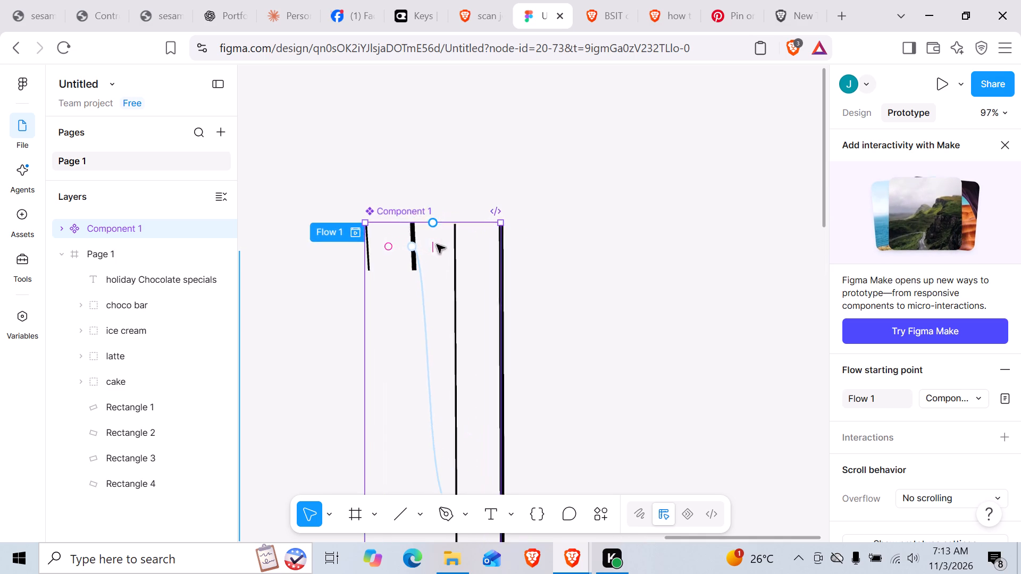
scroll(437, 244, "up", 8, "ctrl")
left_click(389, 289)
double_click(337, 300)
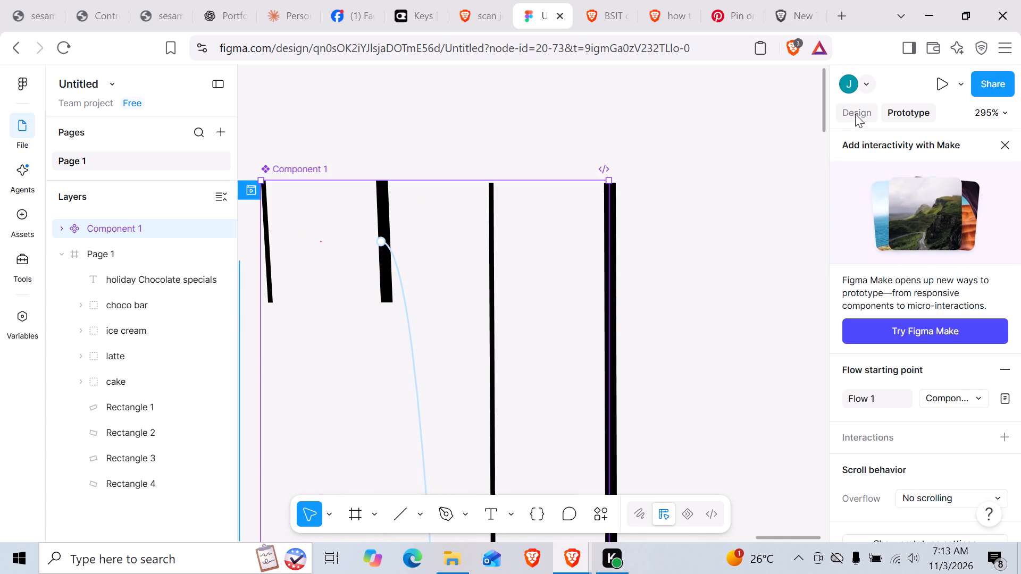
Change the starting point of Flow 1 to the Page 1 frame.
scroll(880, 147, "down", 3)
scroll(915, 259, "up", 1)
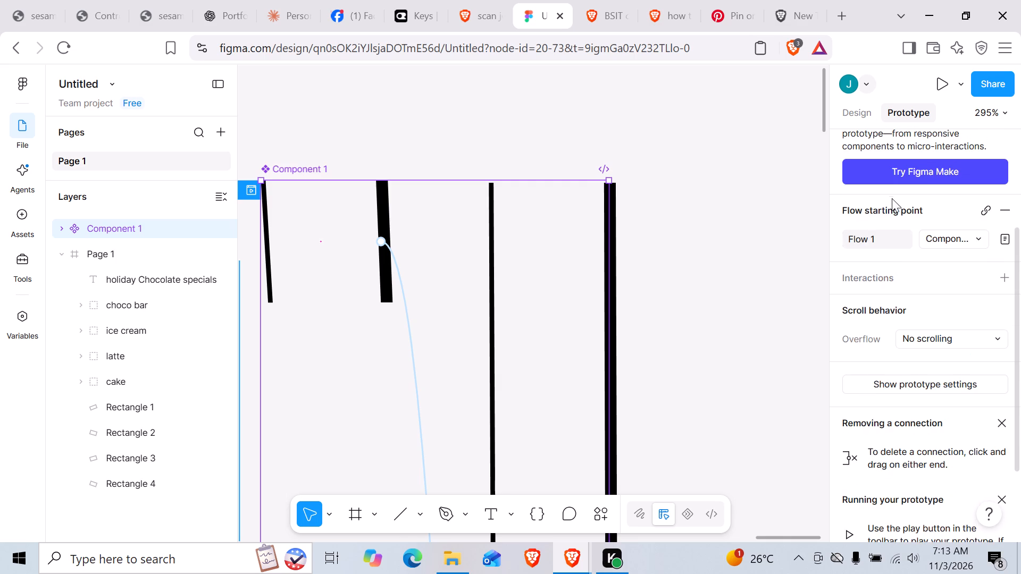
left_click(890, 233)
left_click(944, 240)
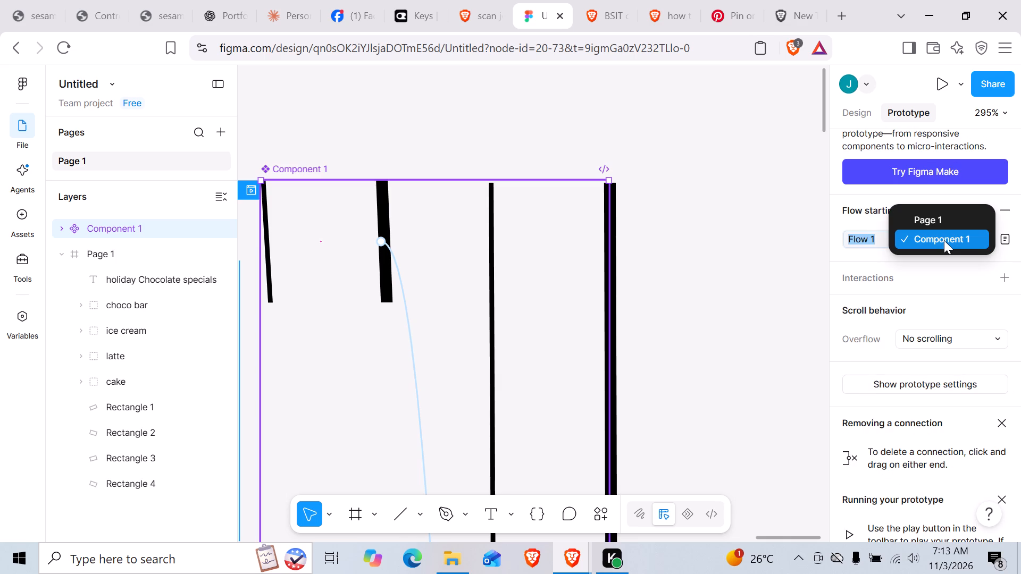
left_click(944, 240)
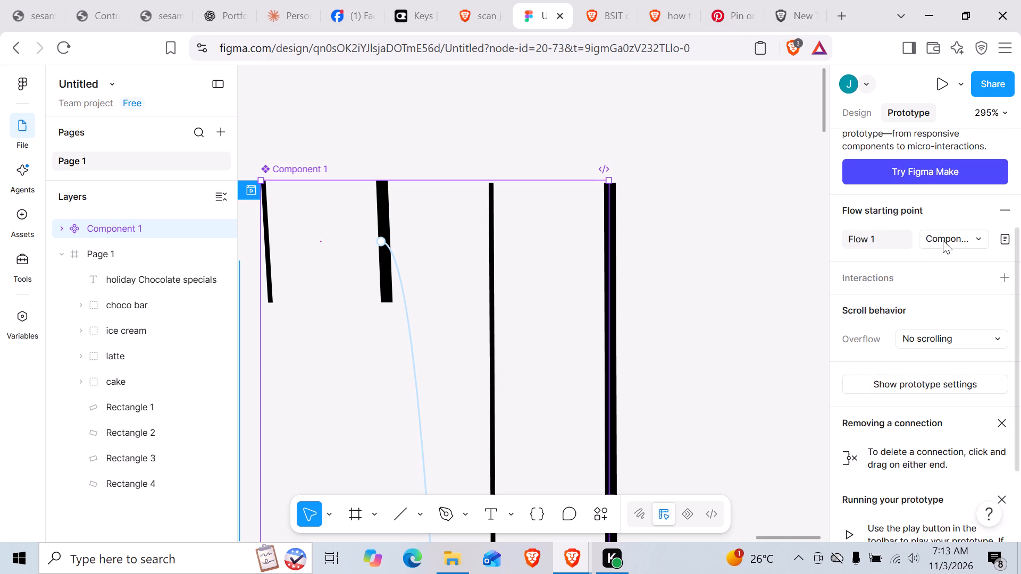
left_click(942, 239)
left_click(941, 218)
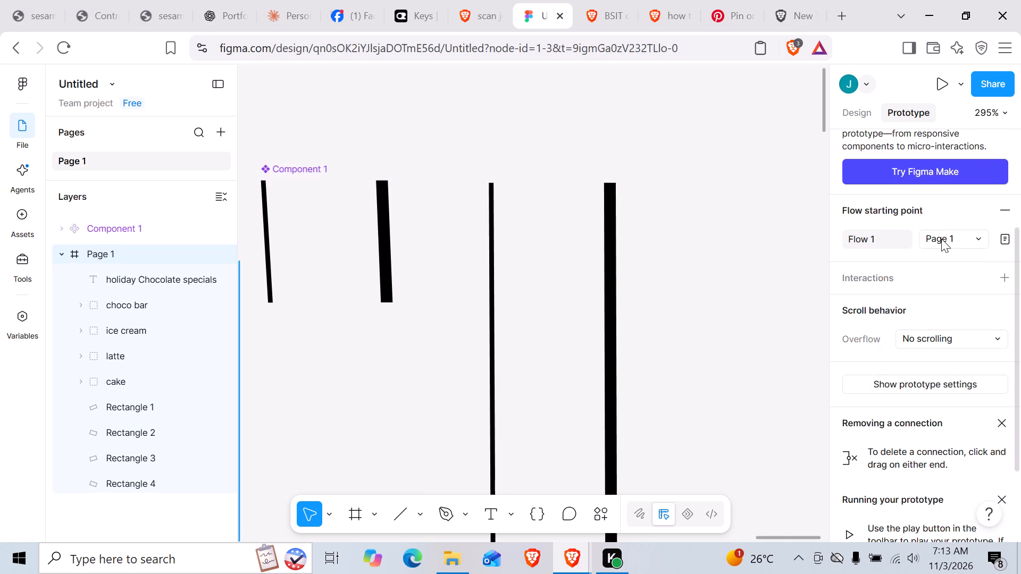
left_click(941, 239)
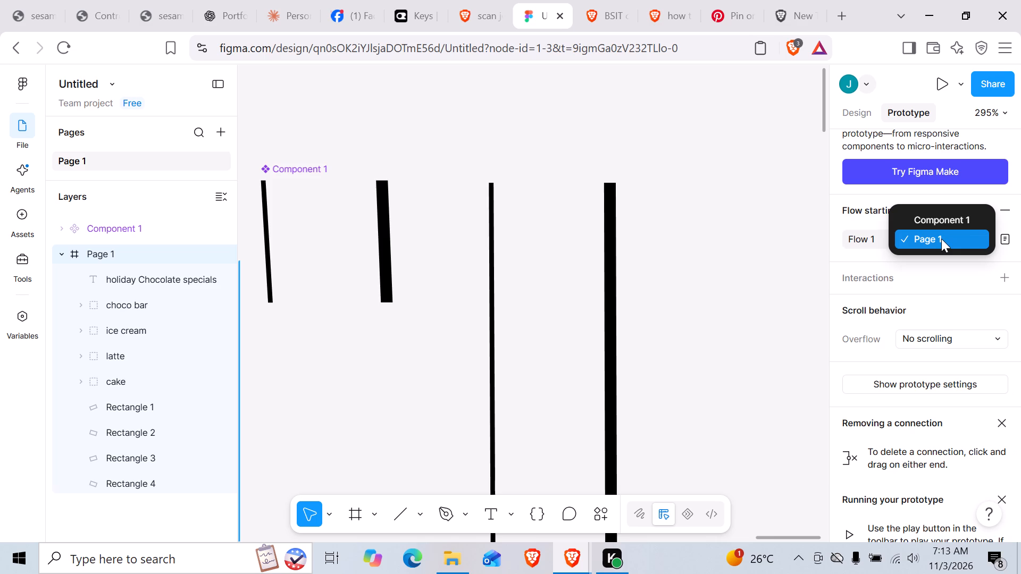
left_click(941, 239)
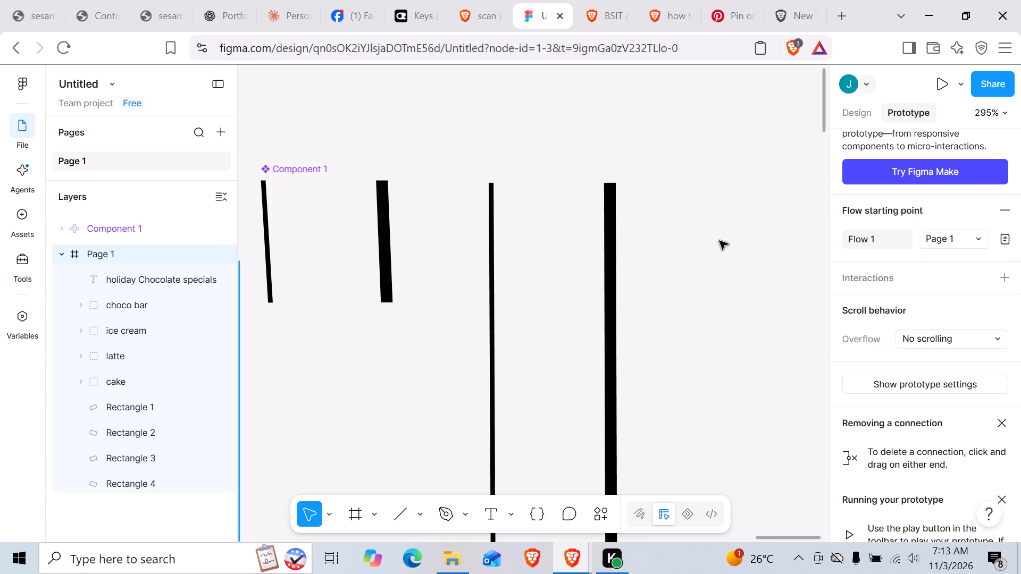
Set the action of the present group's tap interaction inside Component 1 to Navigate to.
left_click(487, 282)
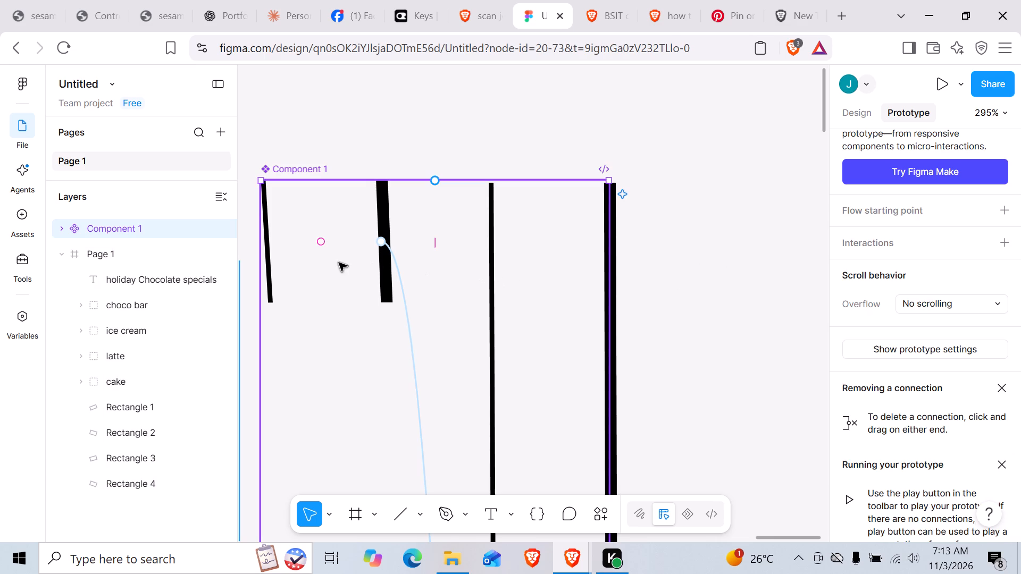
left_click(389, 284)
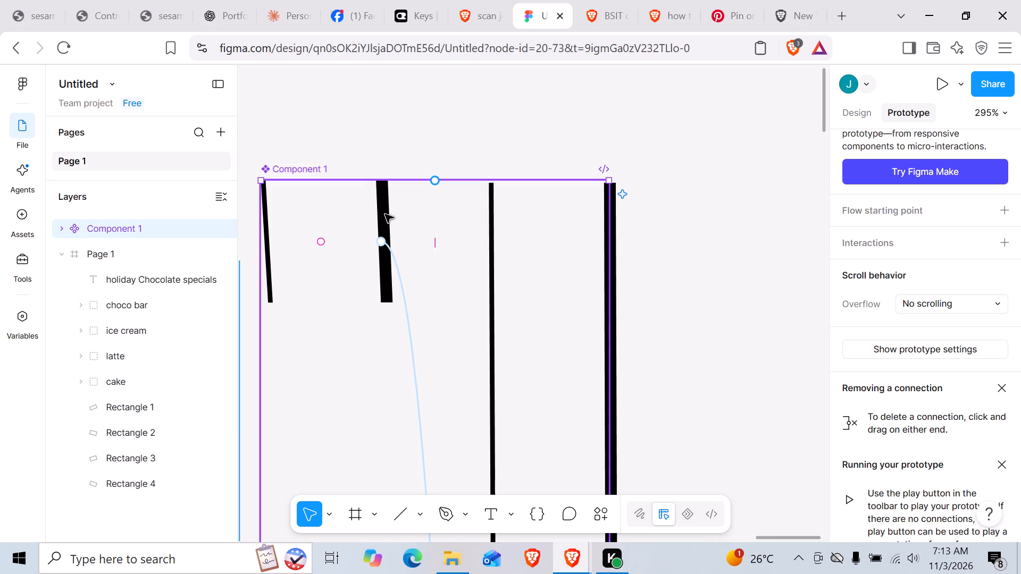
double_click(384, 211)
double_click(383, 210)
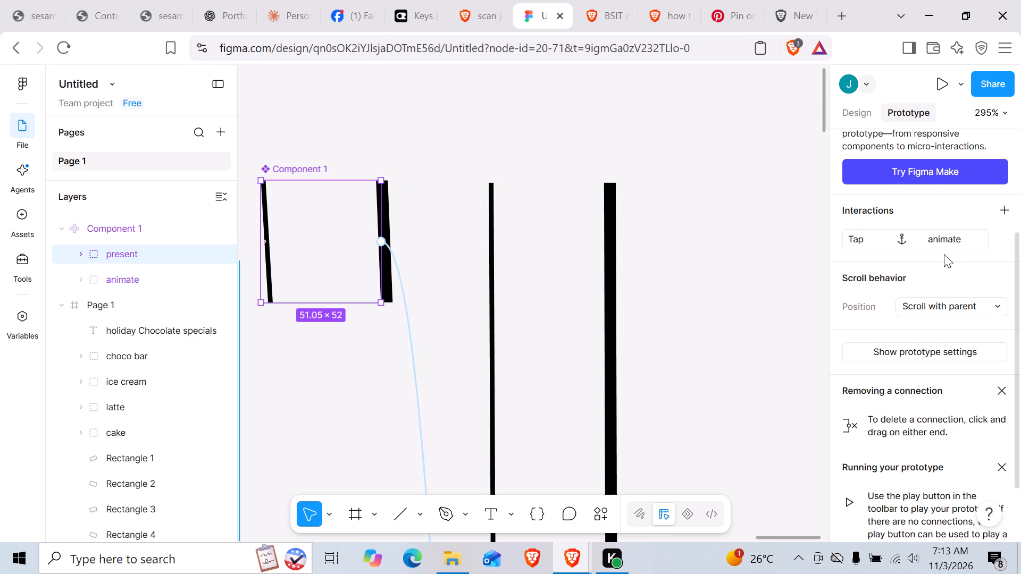
scroll(945, 253, "down", 1)
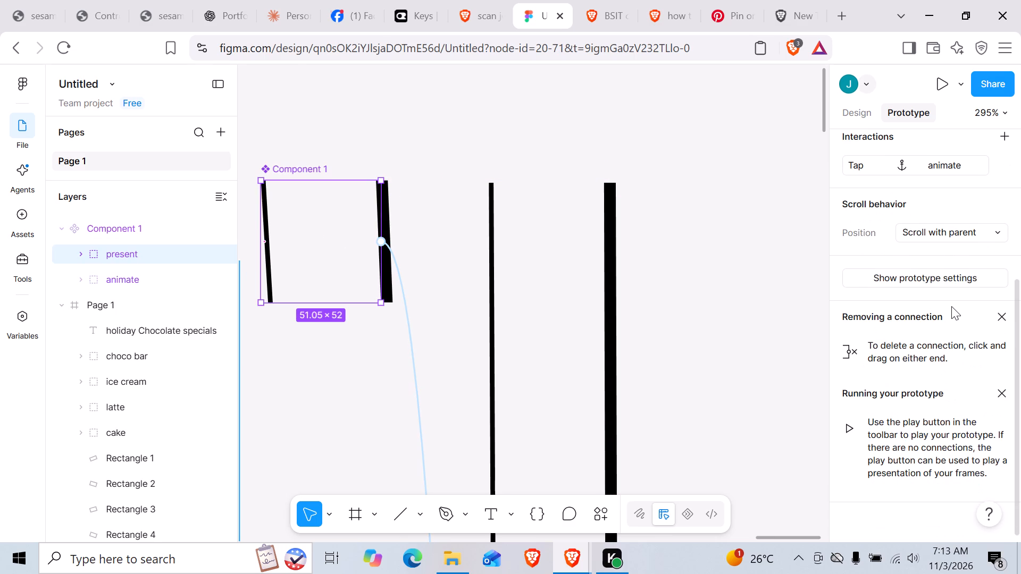
scroll(951, 306, "up", 2)
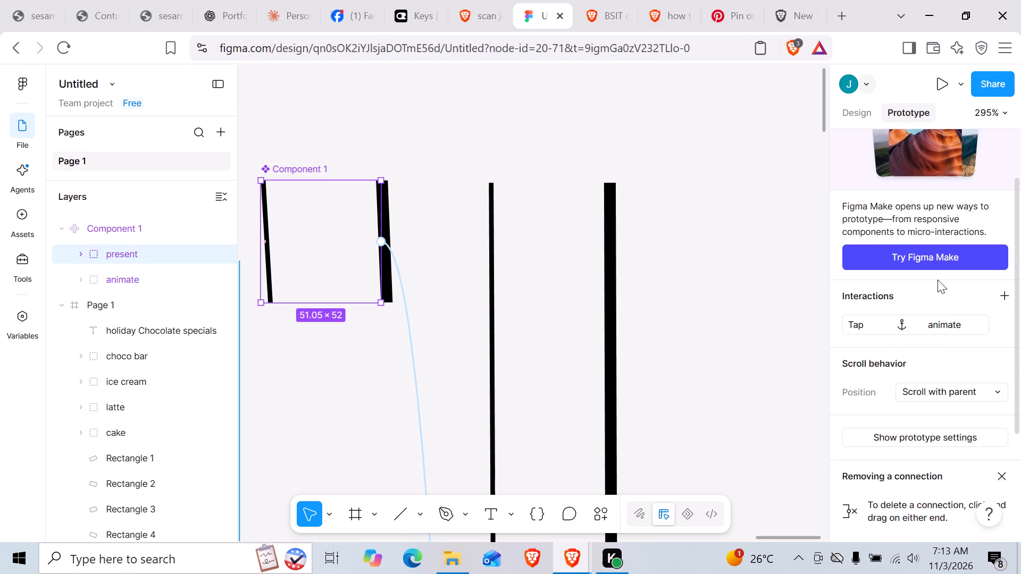
scroll(938, 280, "up", 1)
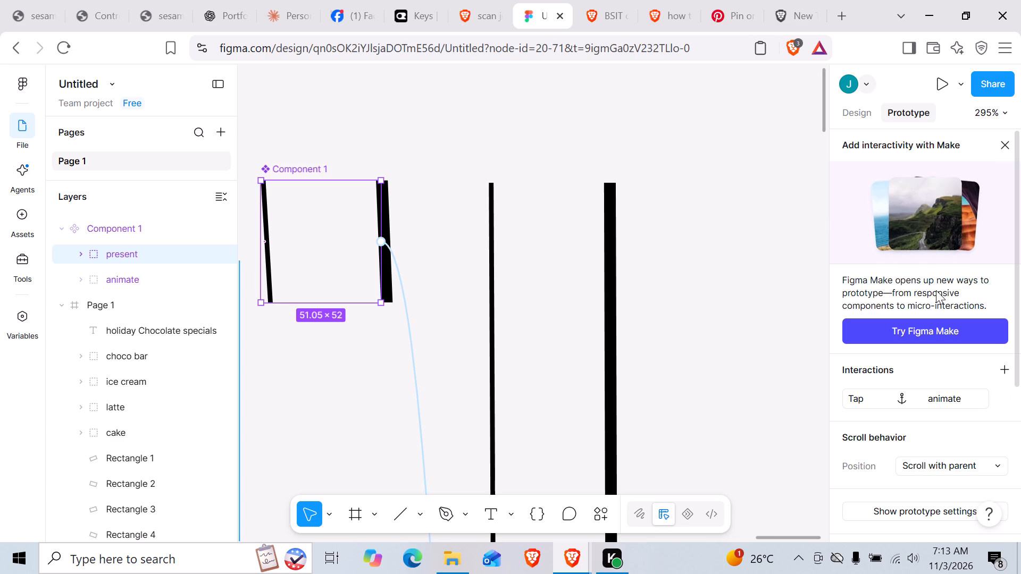
left_click(415, 353)
left_click(447, 377)
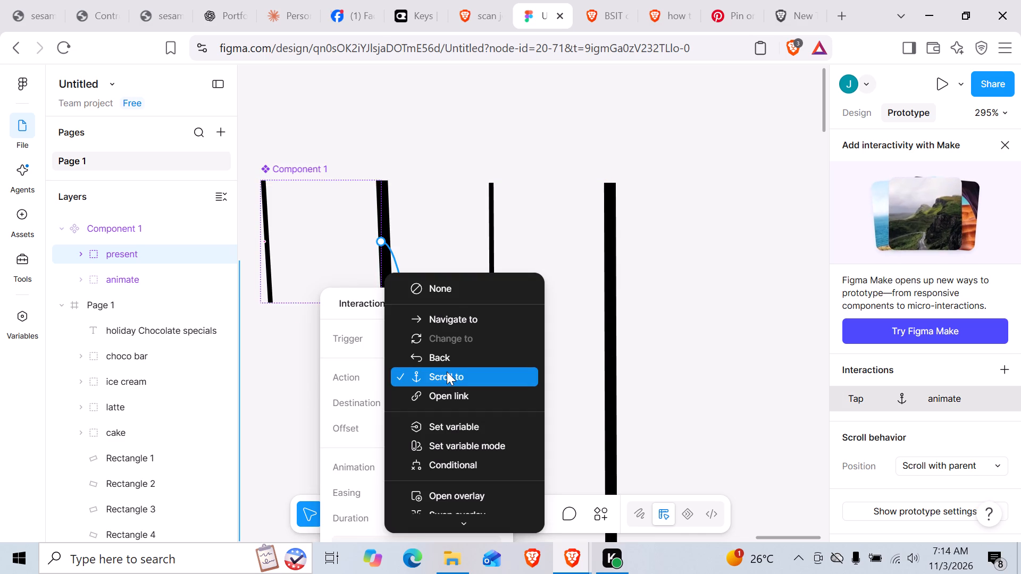
left_click(457, 309)
left_click(414, 219)
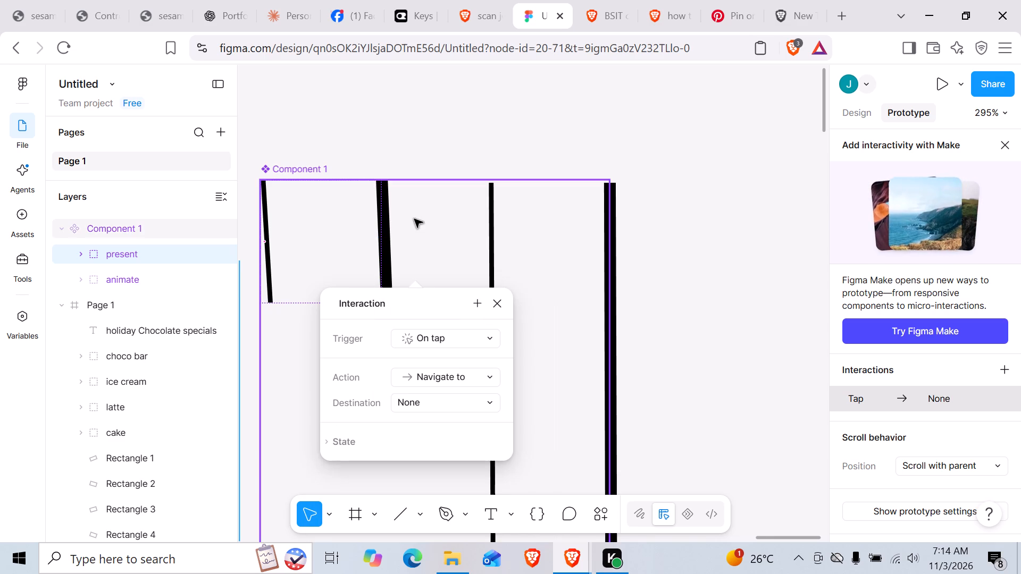
left_click(451, 134)
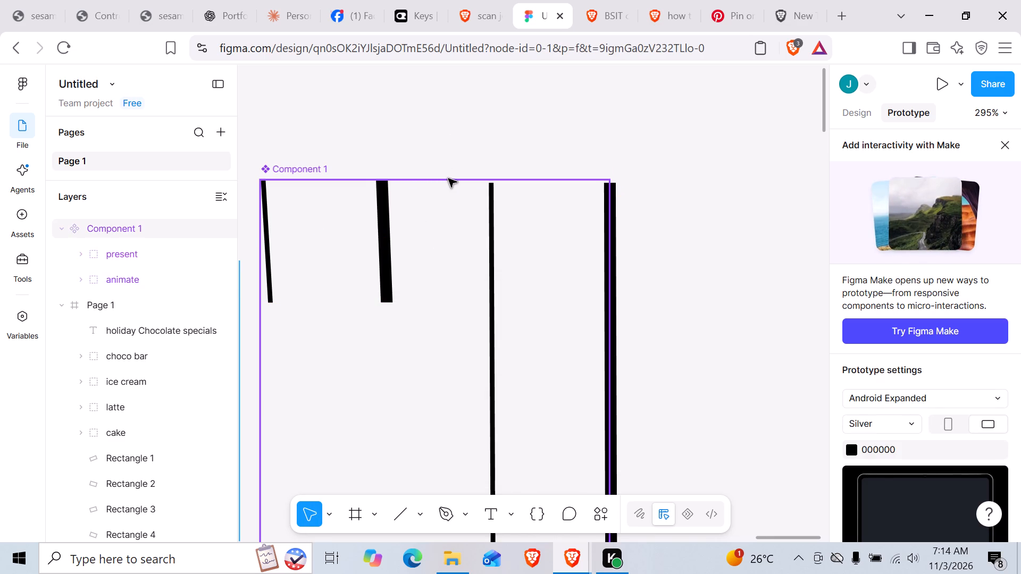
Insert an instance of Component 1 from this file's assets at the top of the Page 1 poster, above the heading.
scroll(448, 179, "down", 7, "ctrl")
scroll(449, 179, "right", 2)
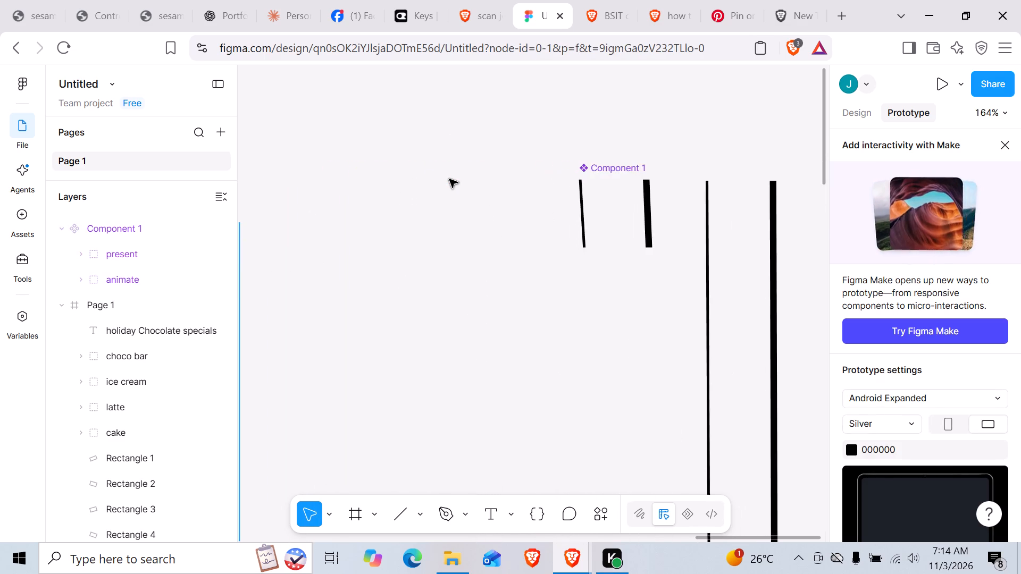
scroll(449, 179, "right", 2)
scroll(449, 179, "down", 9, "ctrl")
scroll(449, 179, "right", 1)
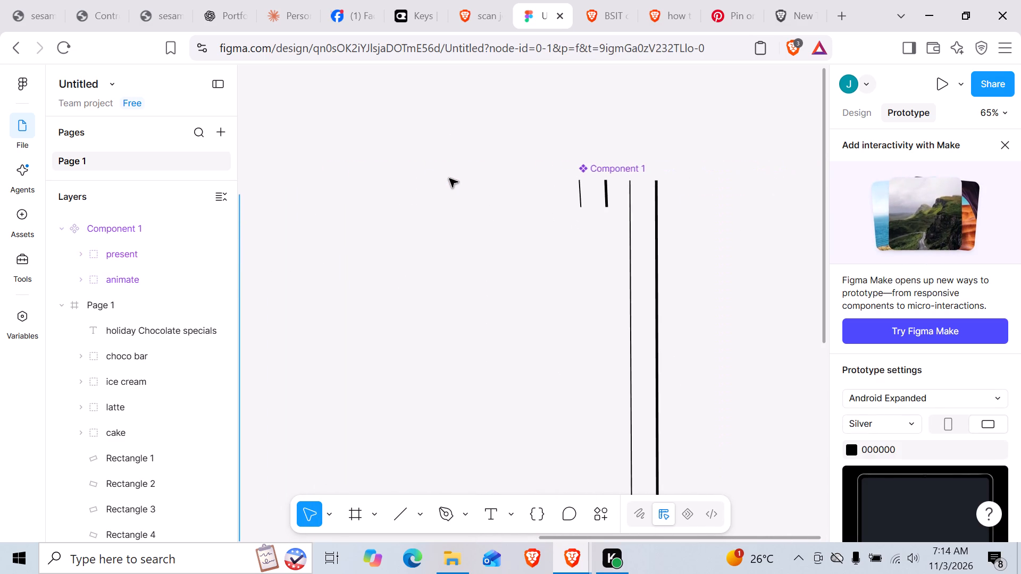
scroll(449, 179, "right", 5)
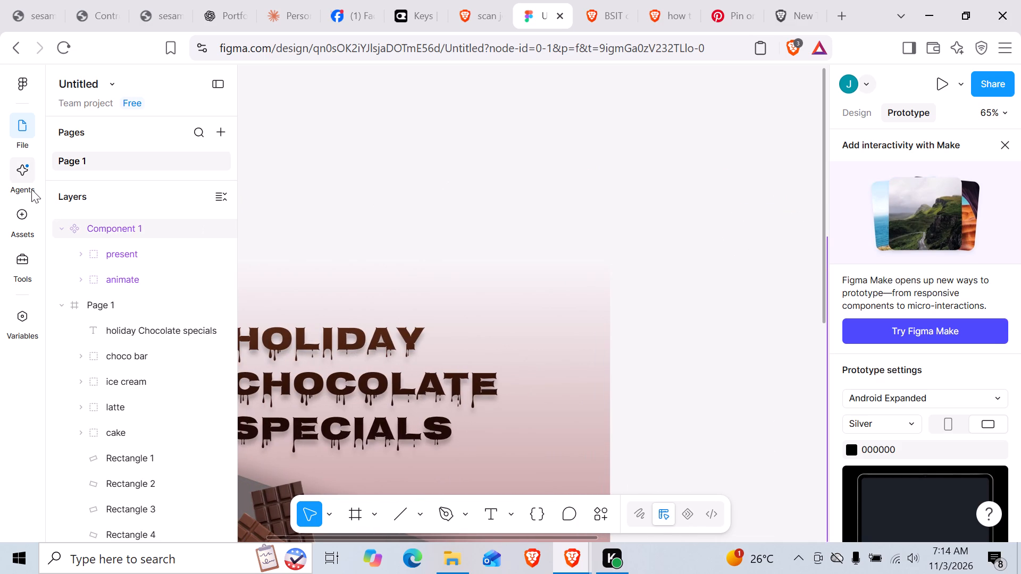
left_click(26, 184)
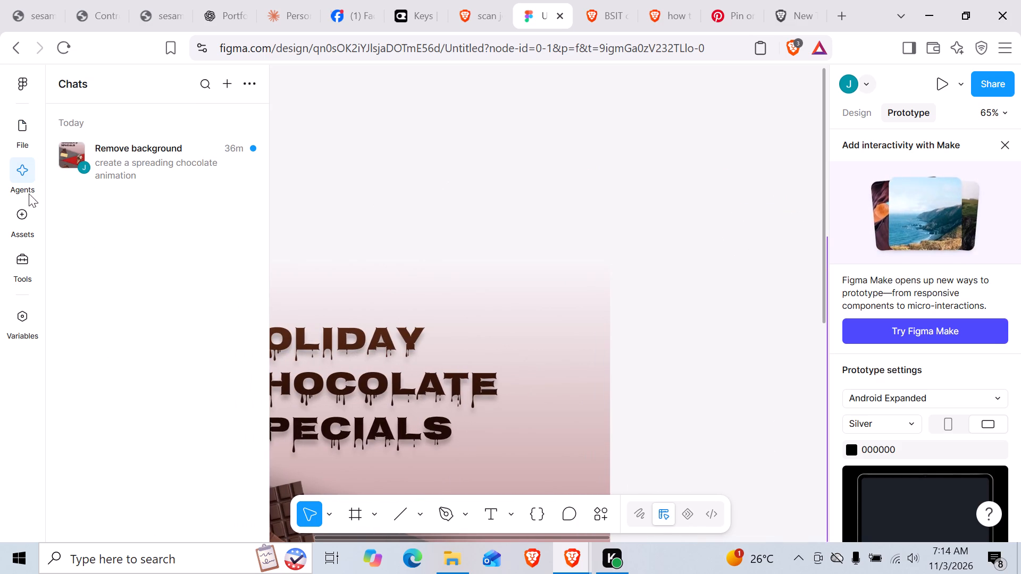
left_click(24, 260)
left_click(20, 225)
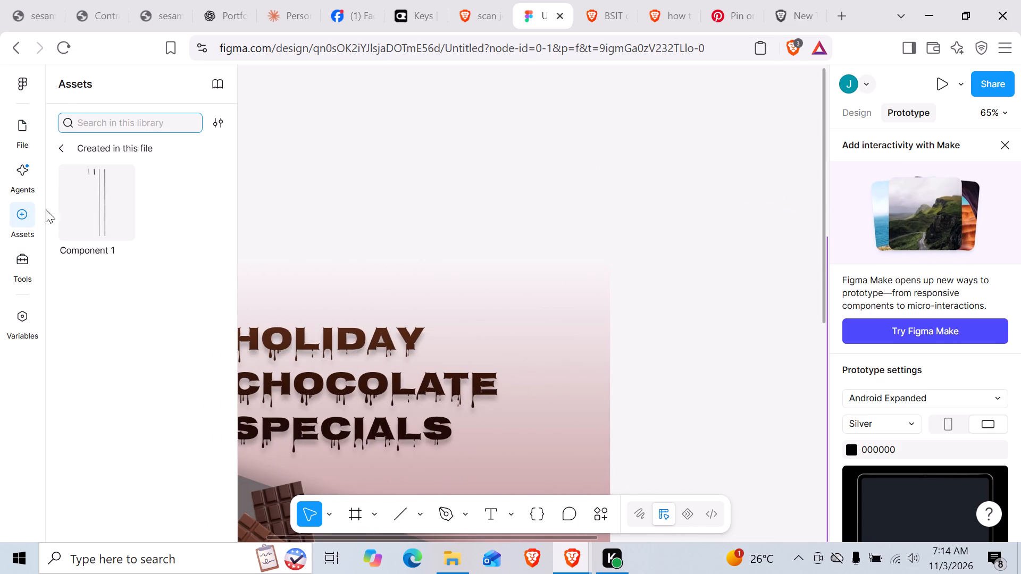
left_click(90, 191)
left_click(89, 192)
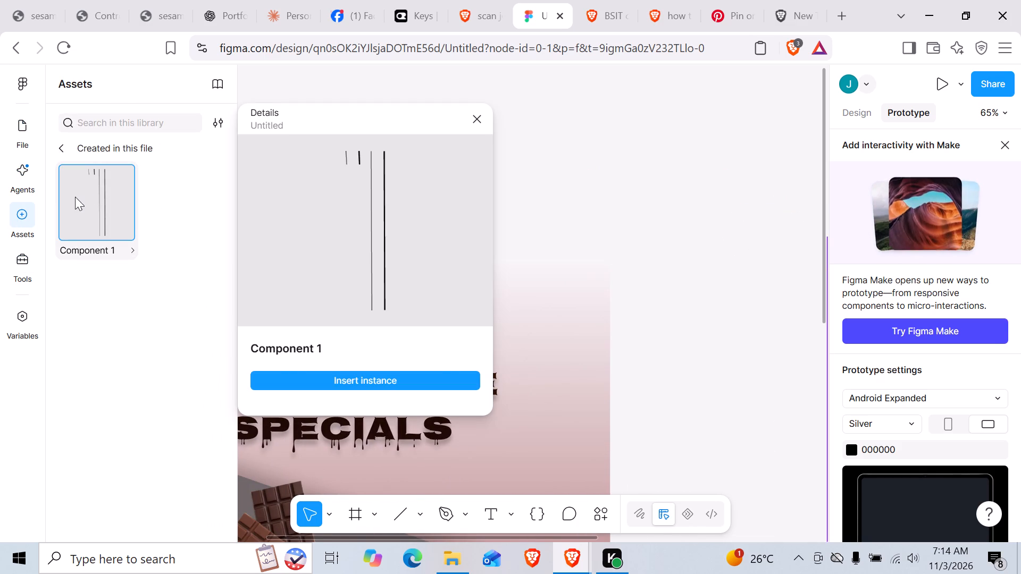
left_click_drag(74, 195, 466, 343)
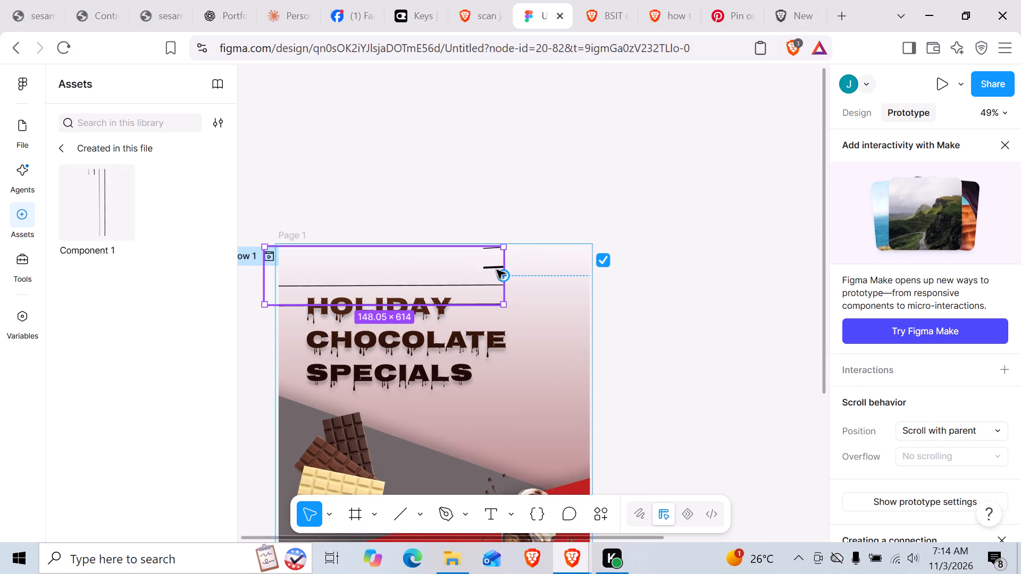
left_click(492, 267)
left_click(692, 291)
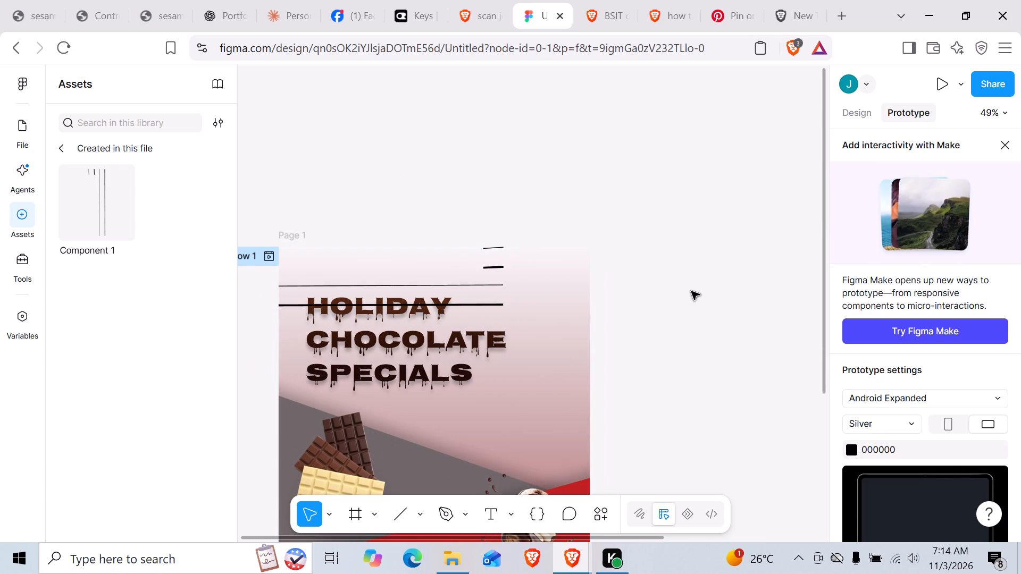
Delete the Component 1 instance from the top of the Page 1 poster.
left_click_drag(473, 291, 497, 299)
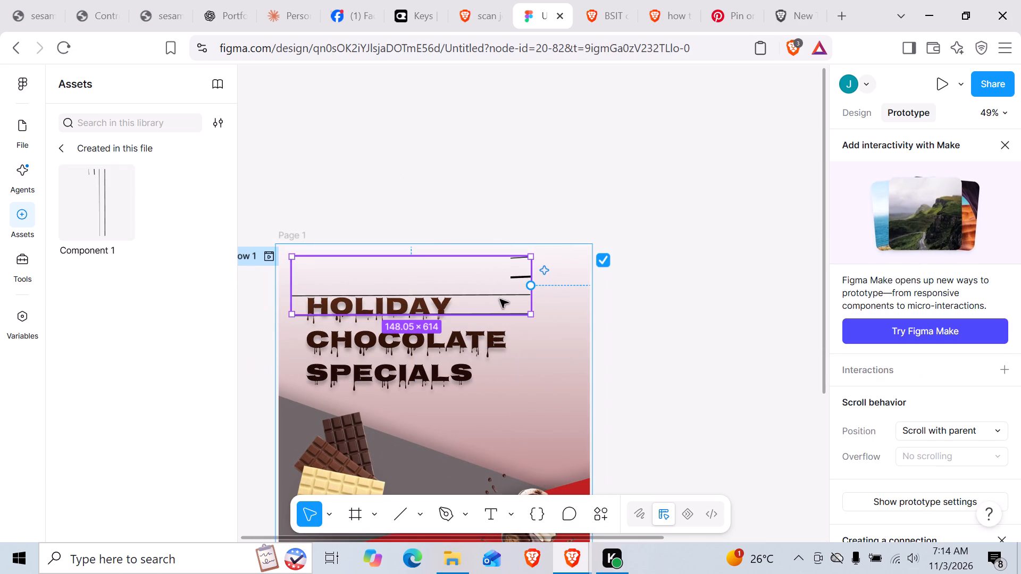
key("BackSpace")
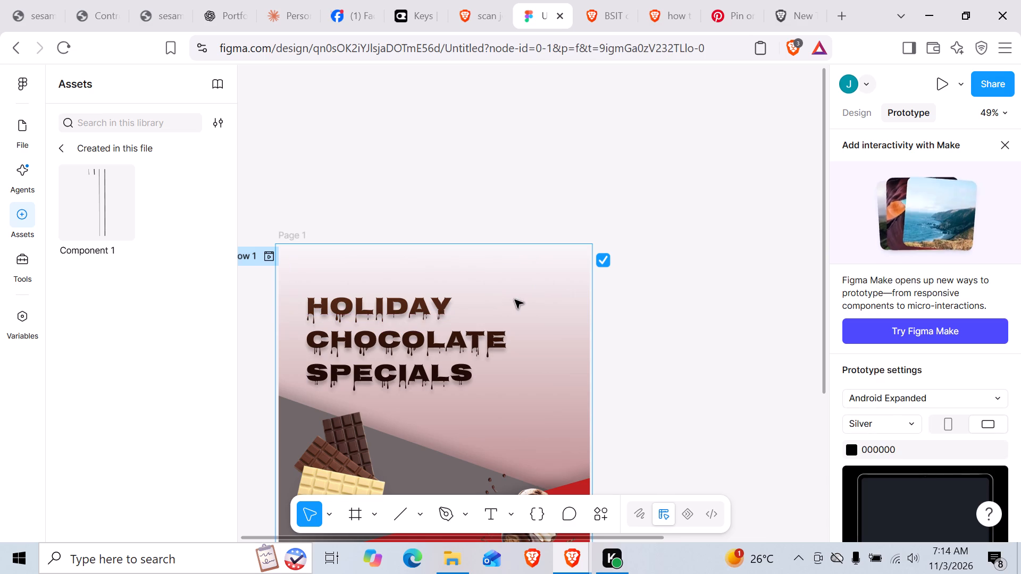
Connect the present group to the animate group inside the main Component 1 with a Scroll to interaction.
scroll(526, 300, "down", 8, "ctrl")
left_click_drag(727, 310, 642, 322)
left_click(625, 309)
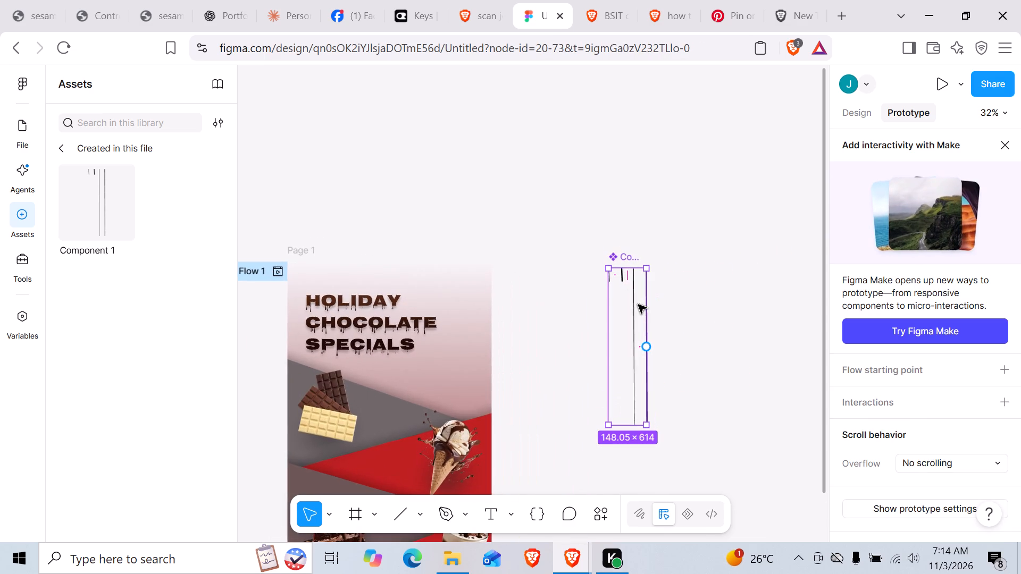
double_click(598, 238)
double_click(588, 238)
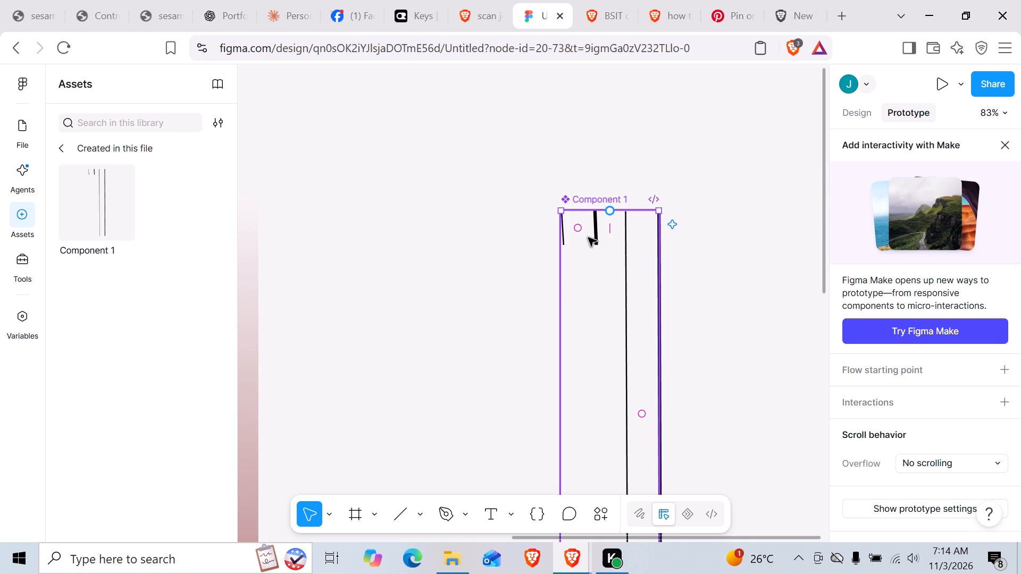
double_click(589, 238)
triple_click(590, 237)
double_click(591, 237)
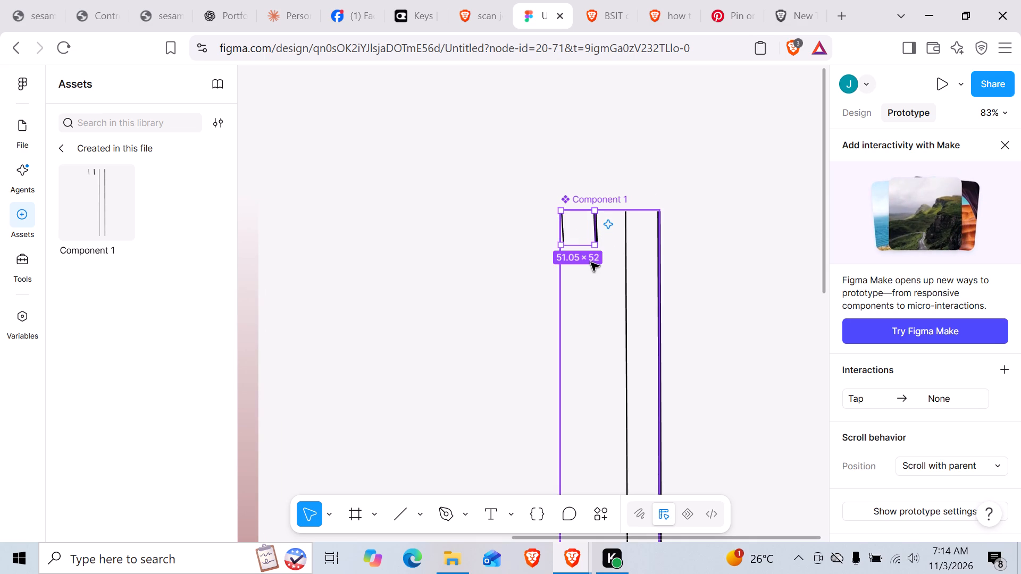
left_click(740, 246)
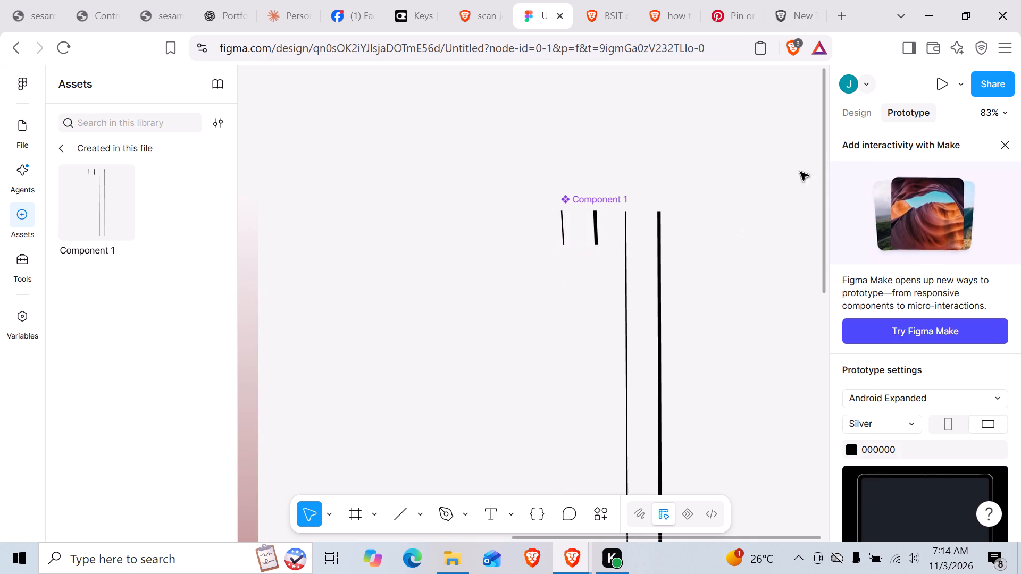
left_click(907, 106)
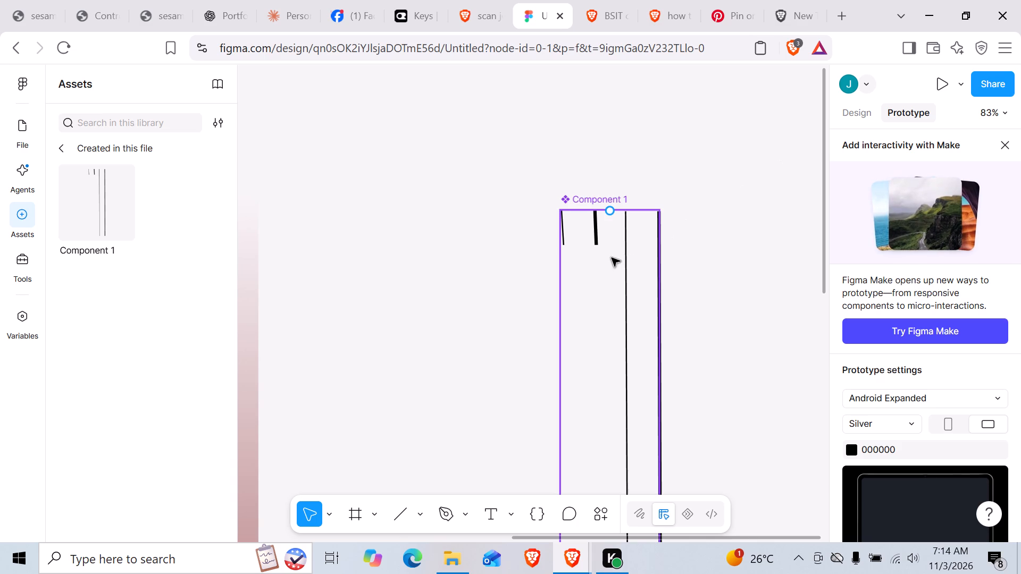
left_click(609, 257)
double_click(592, 232)
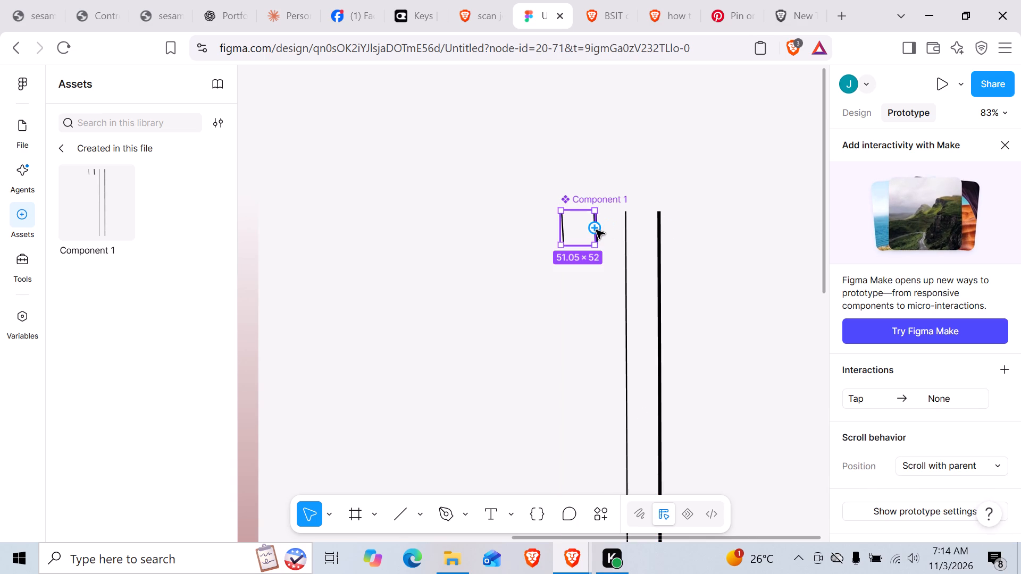
left_click_drag(596, 230, 630, 362)
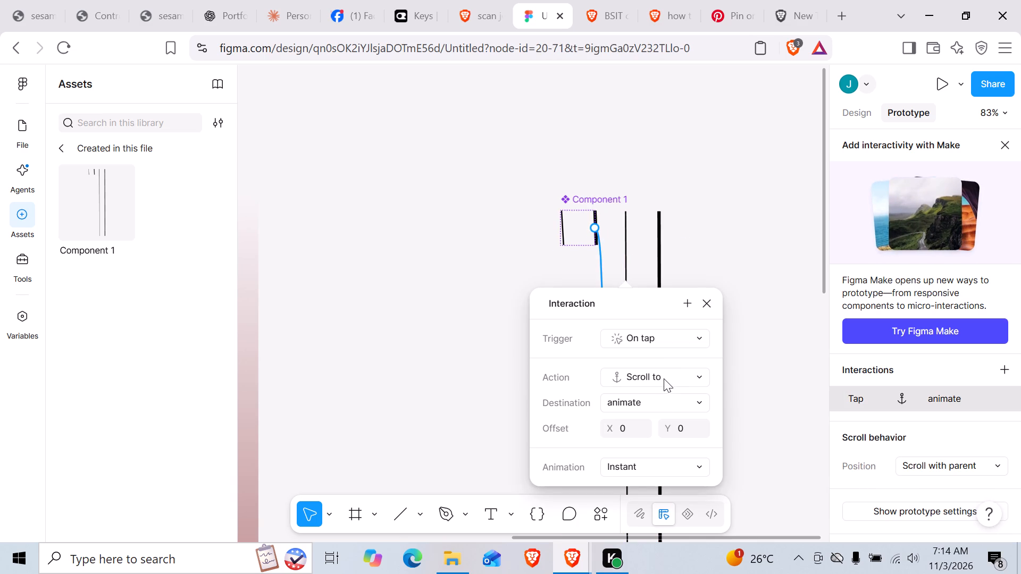
Set the trigger of the present group's interaction to While hovering.
left_click(665, 336)
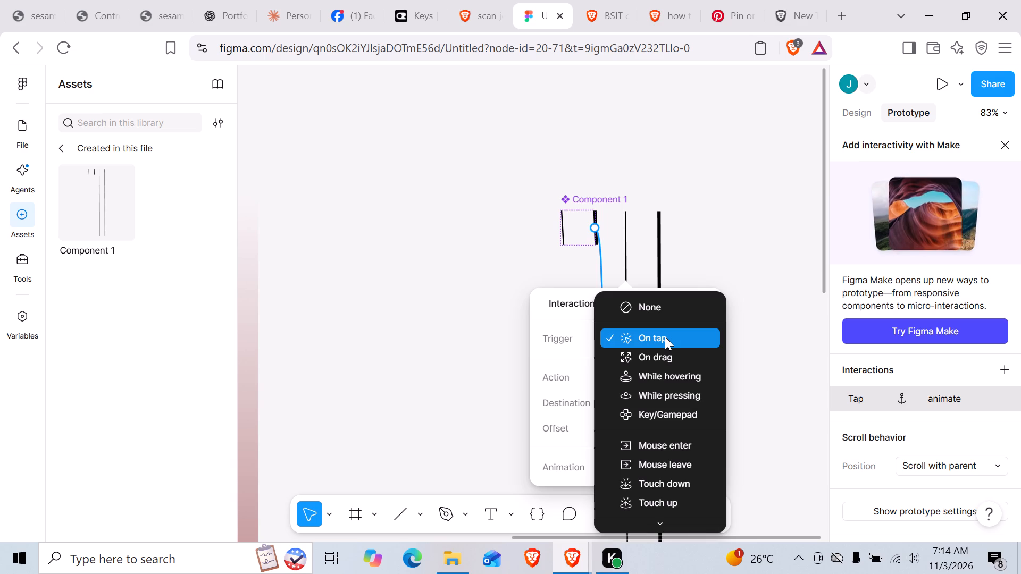
left_click(657, 375)
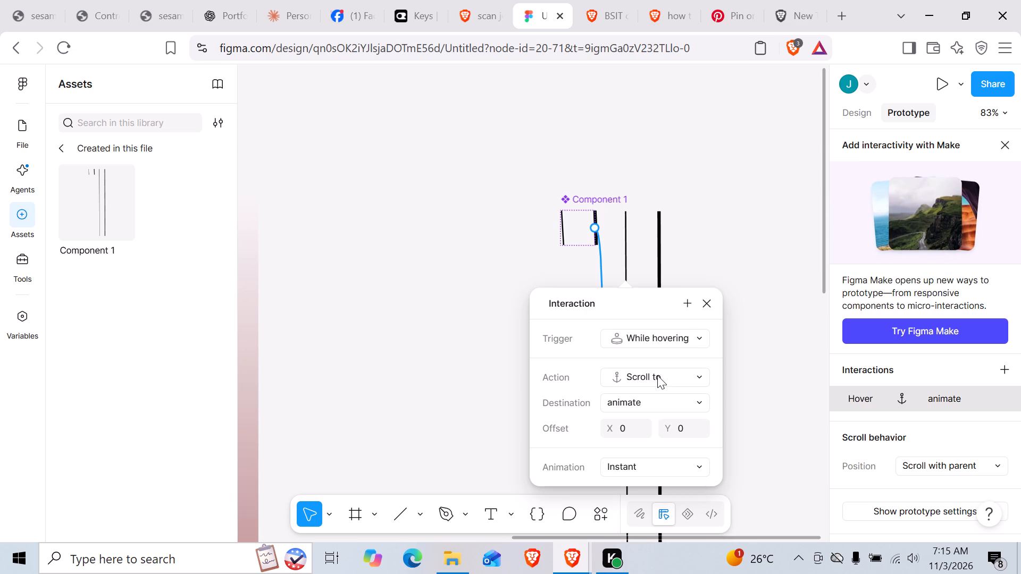
left_click(792, 364)
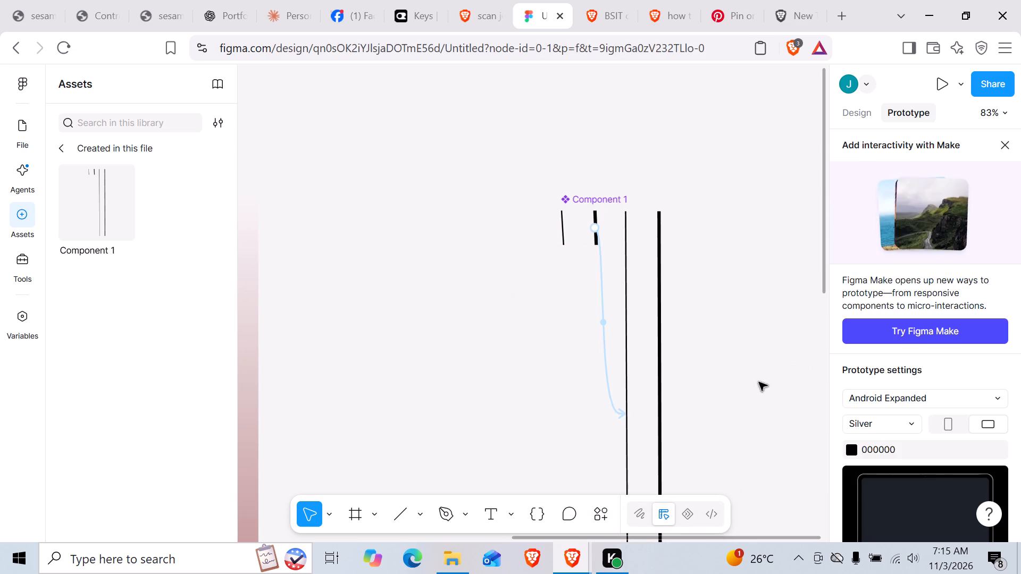